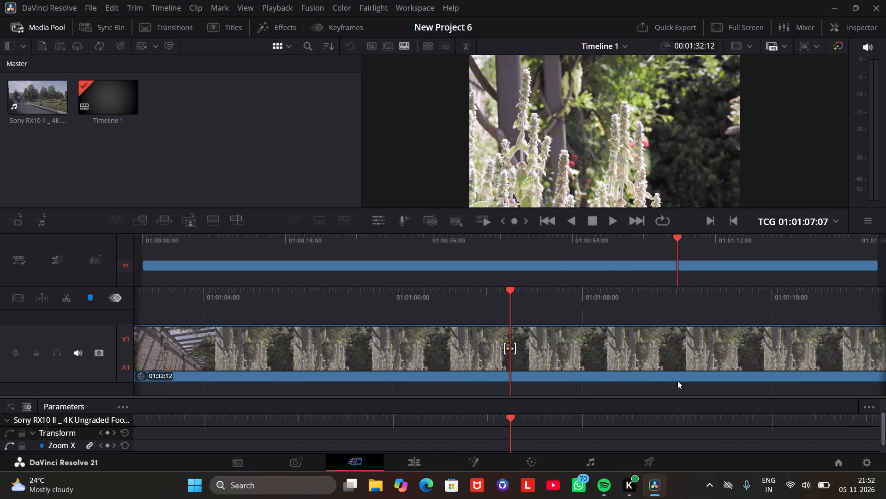
# Scrub through the Sony RX10 II footage on Timeline 1, then return the playhead to the start at 01:00:00:00.
pyautogui.moveTo(764, 390); pyautogui.dragTo(836, 392)
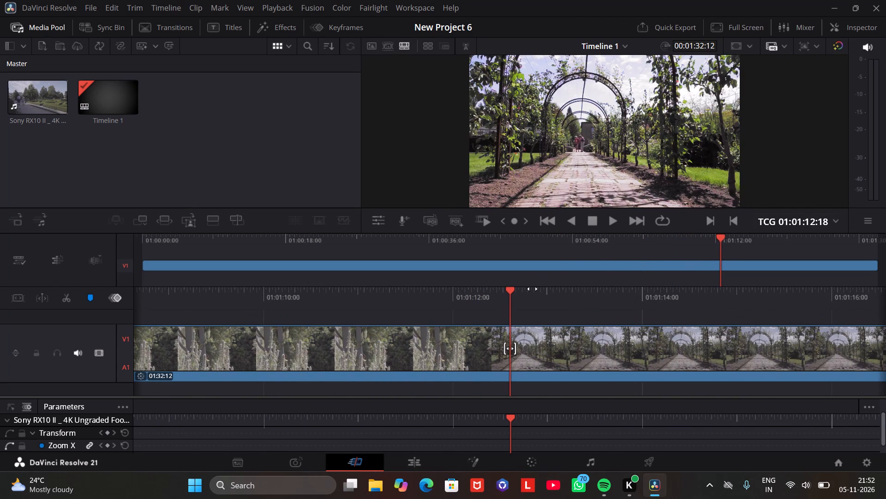
pyautogui.moveTo(515, 292); pyautogui.dragTo(0, 306)
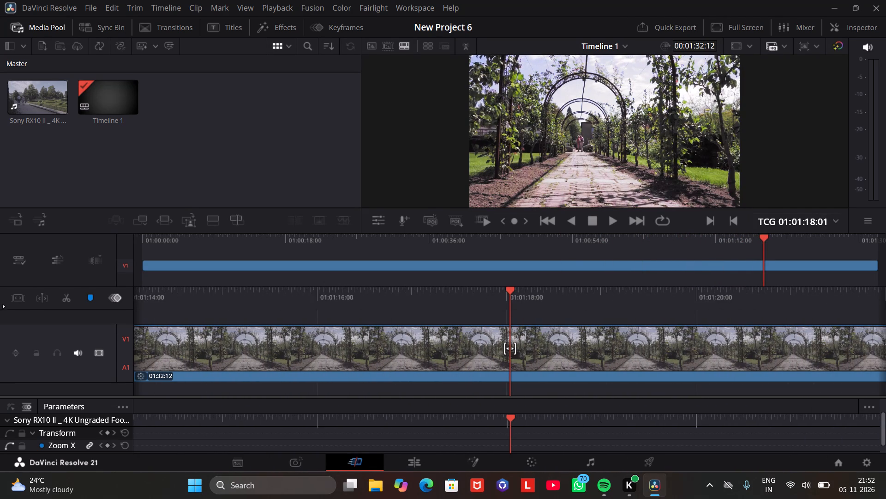
pyautogui.moveTo(0, 306); pyautogui.dragTo(0, 298)
pyautogui.moveTo(510, 290); pyautogui.dragTo(236, 332)
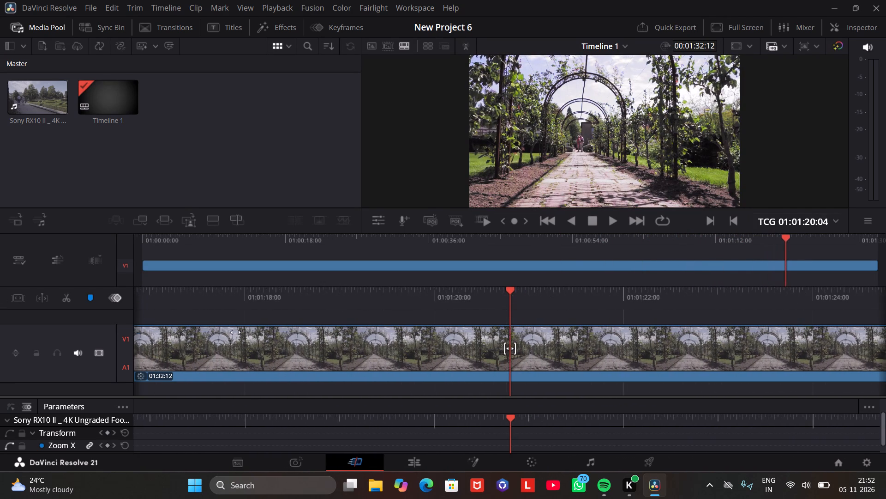
pyautogui.moveTo(236, 332); pyautogui.dragTo(885, 406)
pyautogui.click(852, 396)
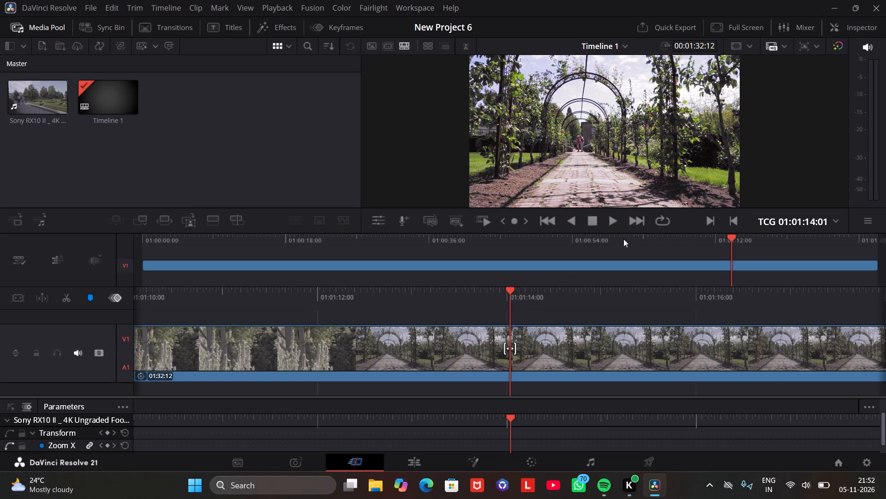
pyautogui.moveTo(733, 237); pyautogui.dragTo(819, 256)
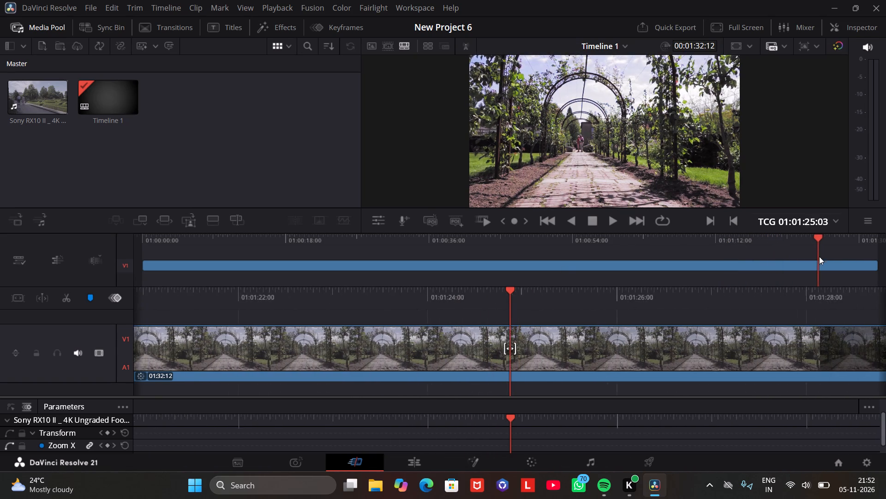
pyautogui.moveTo(819, 256); pyautogui.dragTo(813, 276)
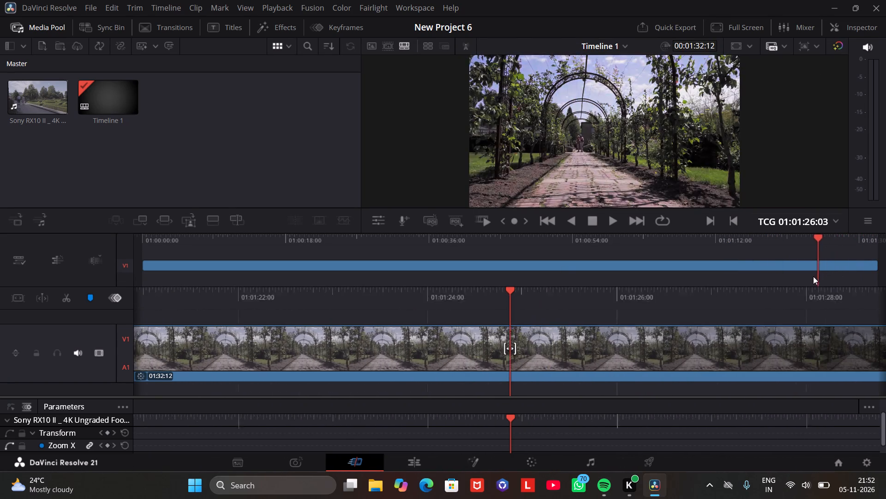
pyautogui.moveTo(813, 276); pyautogui.dragTo(67, 322)
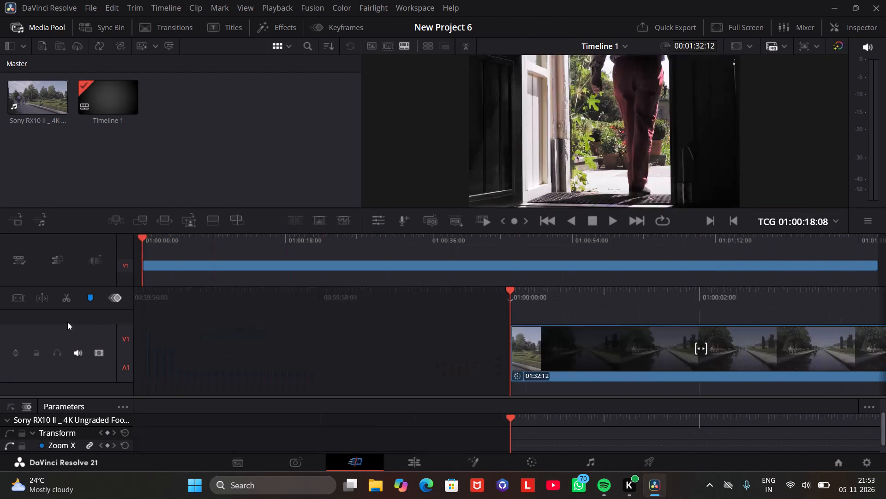
pyautogui.moveTo(67, 322); pyautogui.dragTo(68, 331)
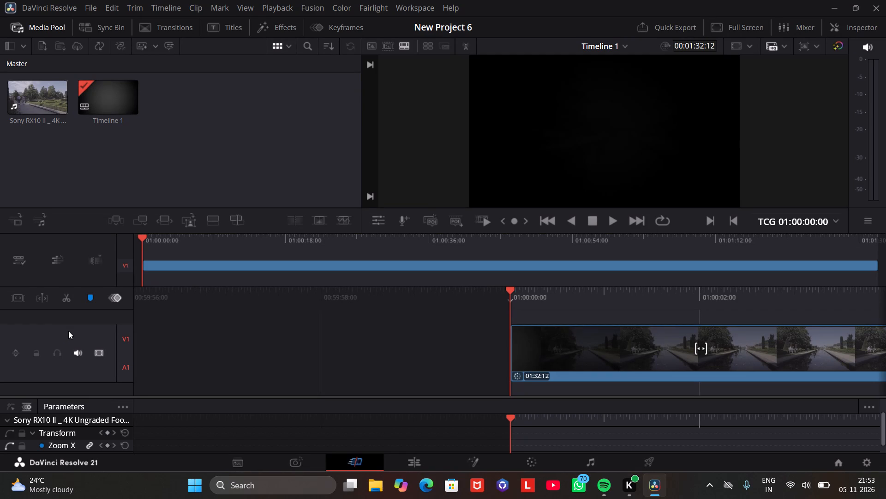
pyautogui.moveTo(68, 331); pyautogui.dragTo(75, 331)
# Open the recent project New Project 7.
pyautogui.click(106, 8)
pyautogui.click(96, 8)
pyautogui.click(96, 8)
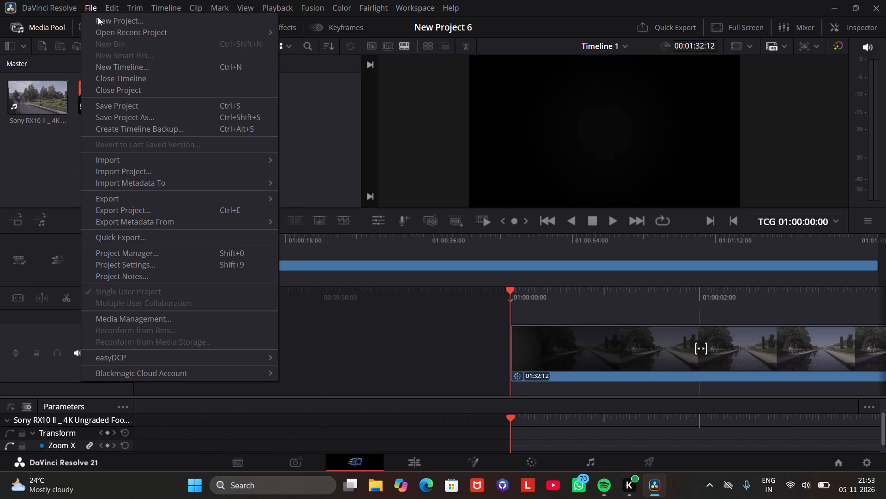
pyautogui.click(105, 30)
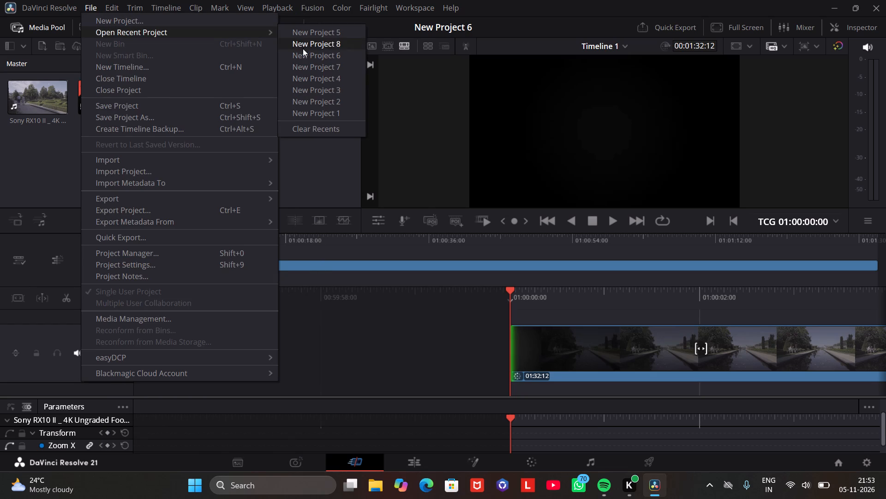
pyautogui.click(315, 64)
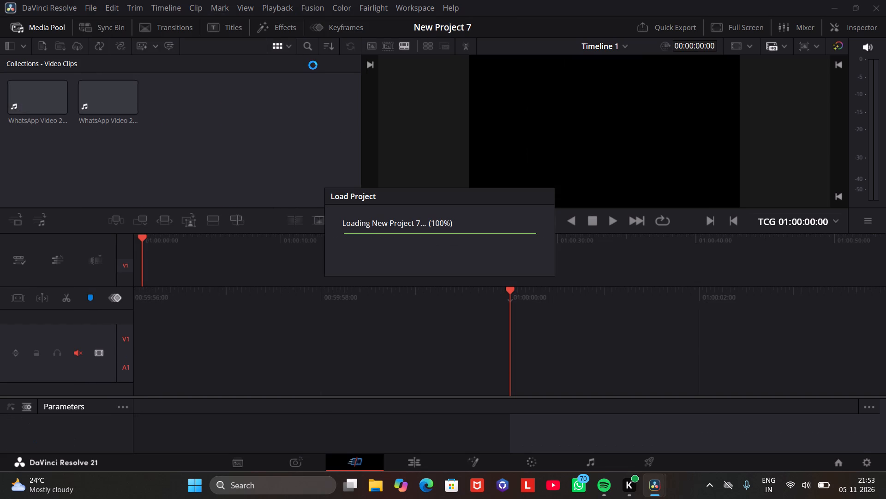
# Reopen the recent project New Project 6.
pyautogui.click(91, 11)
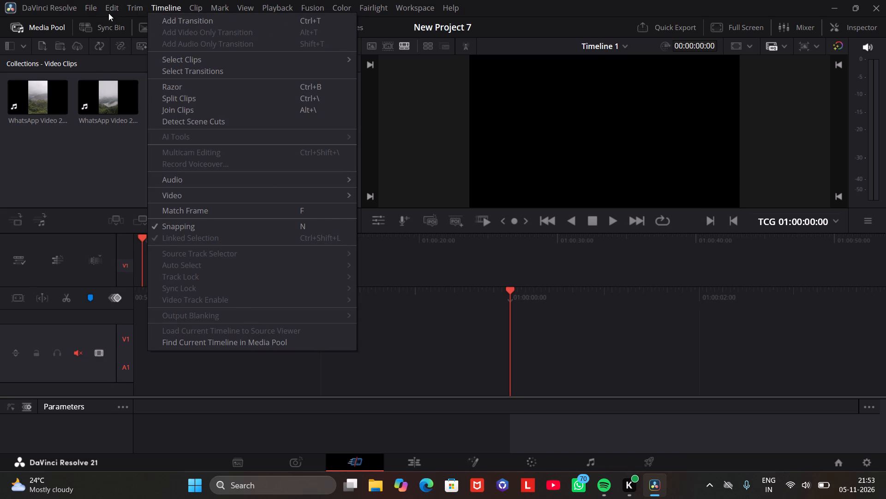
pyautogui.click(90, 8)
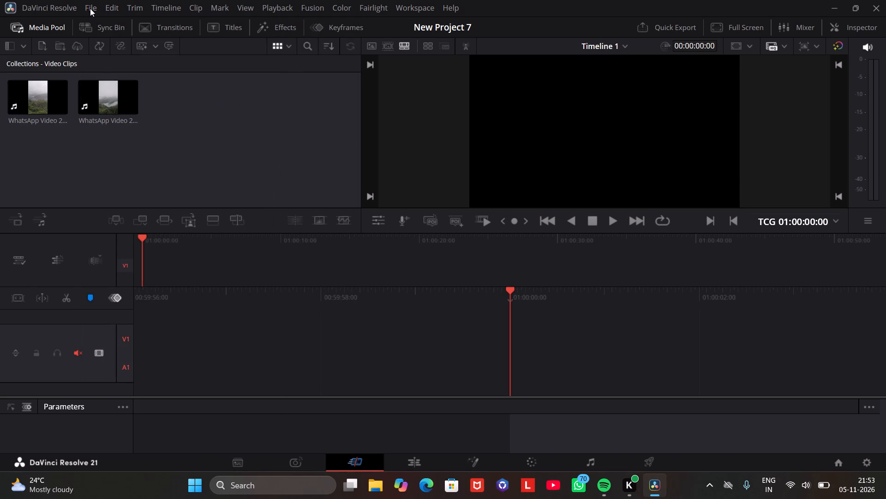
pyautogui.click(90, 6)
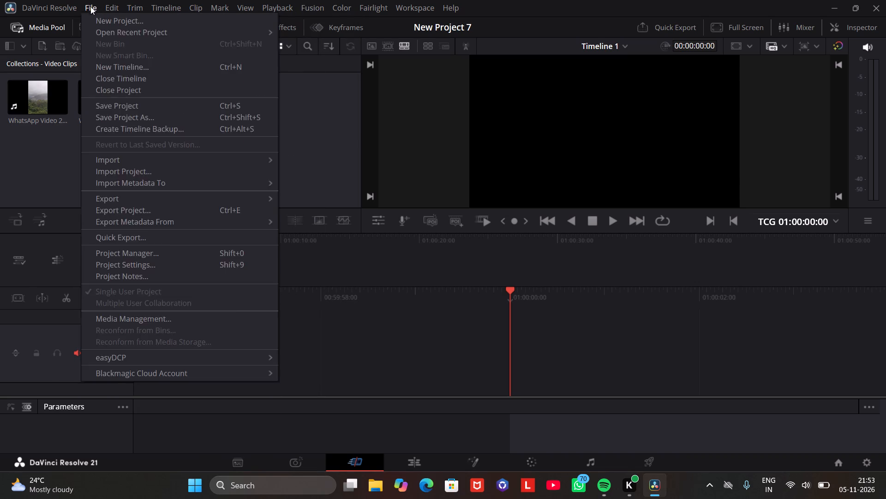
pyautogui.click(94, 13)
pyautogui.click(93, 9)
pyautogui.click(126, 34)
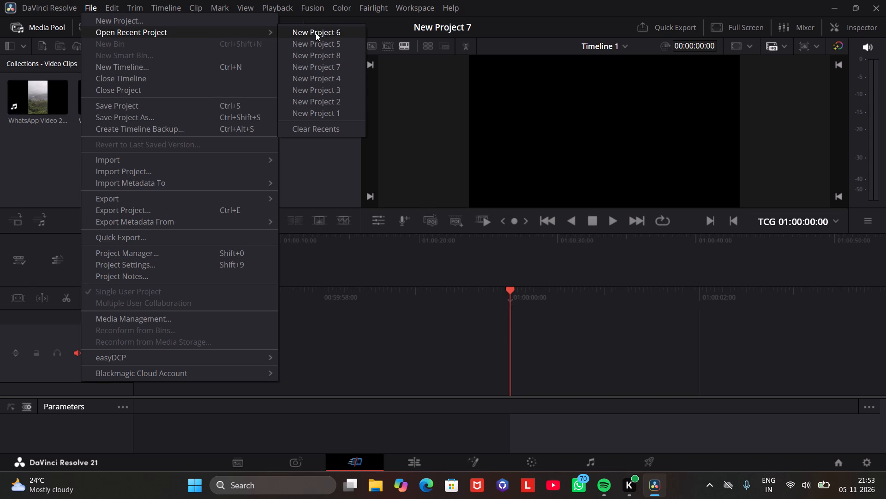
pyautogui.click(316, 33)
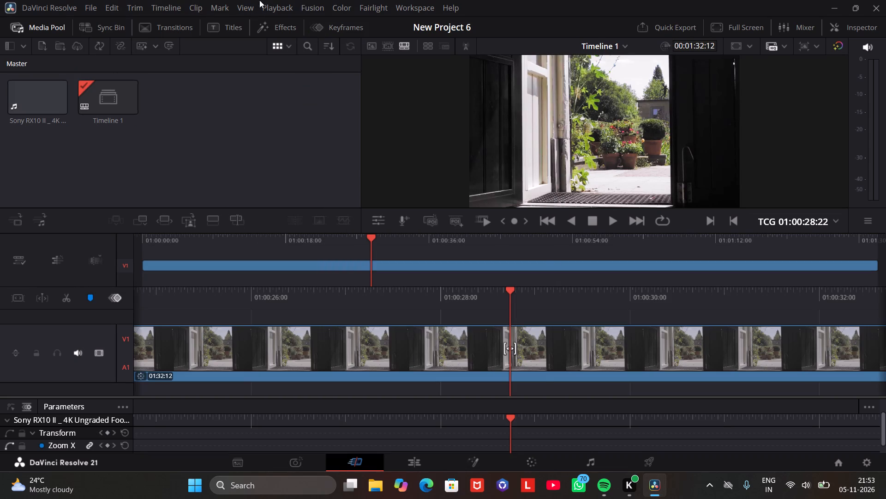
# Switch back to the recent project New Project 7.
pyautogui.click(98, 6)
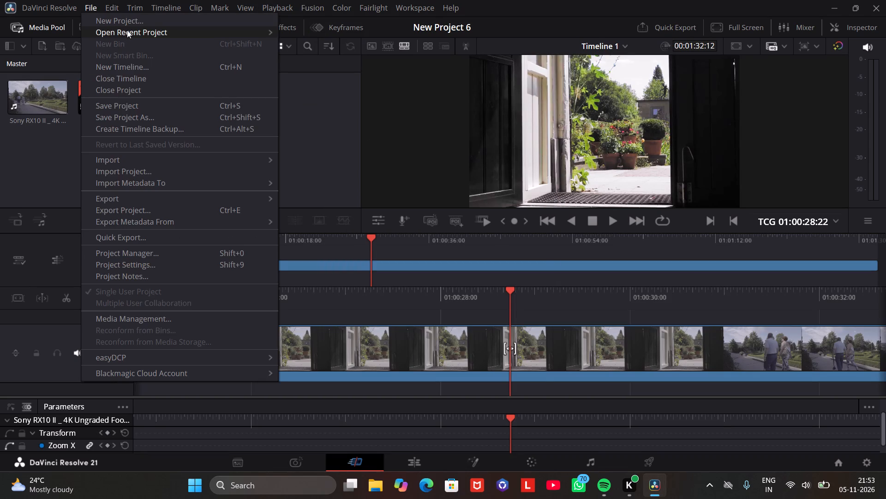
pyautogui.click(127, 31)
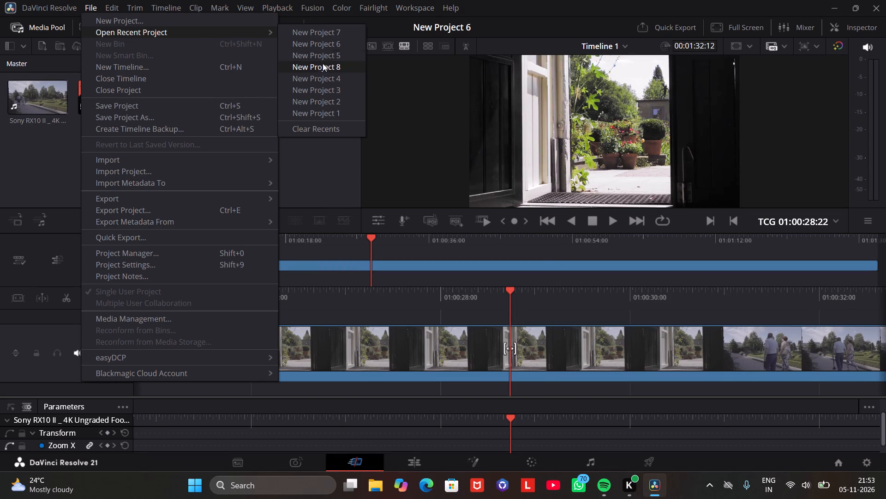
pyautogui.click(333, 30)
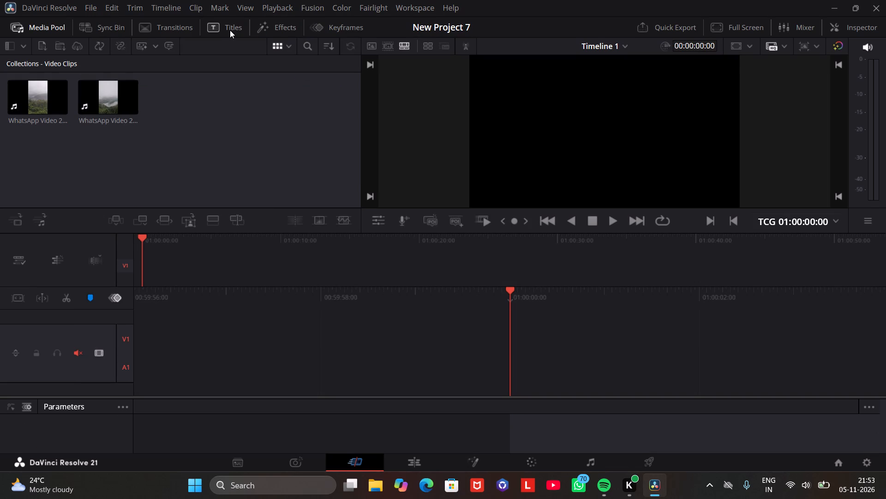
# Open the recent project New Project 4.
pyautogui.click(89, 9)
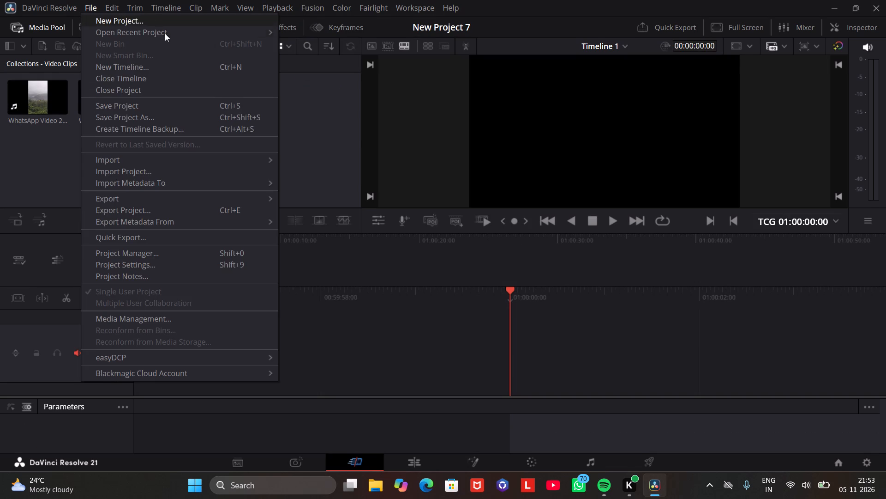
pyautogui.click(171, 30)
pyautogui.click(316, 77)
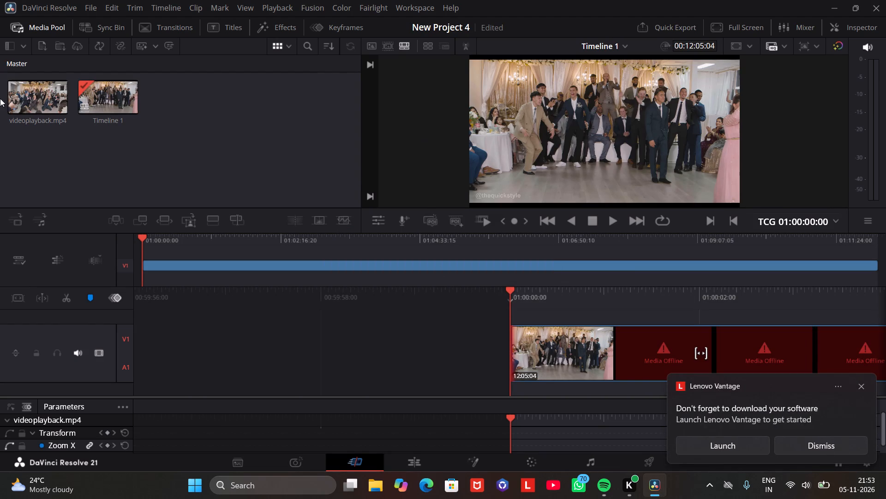
# Open the recent project New Project 5.
pyautogui.click(94, 6)
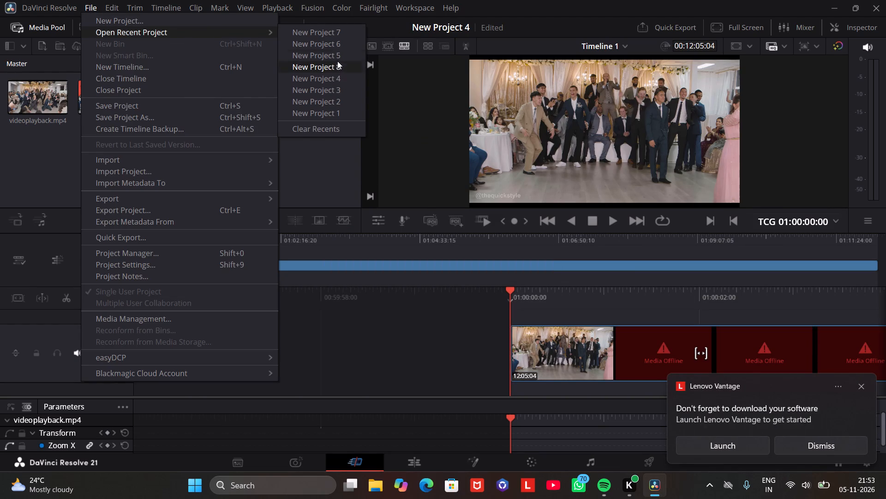
pyautogui.click(338, 56)
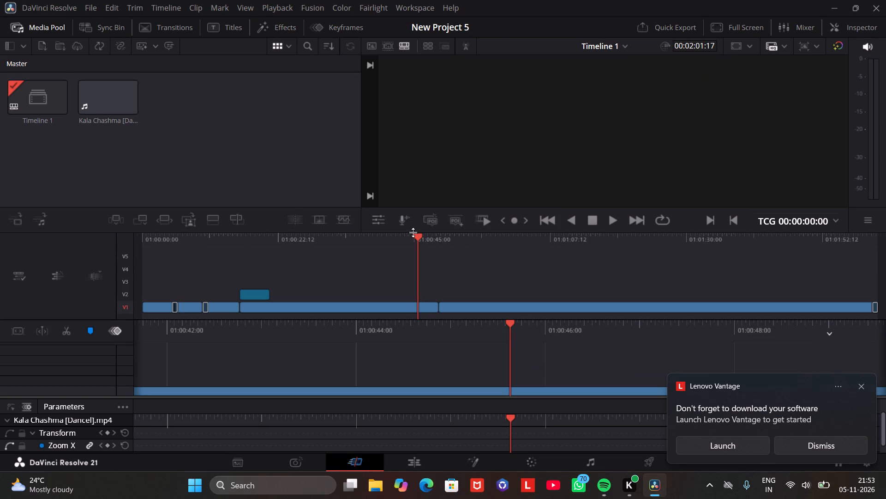
# Move the playhead to the start of Timeline 1 at 01:00:00:00 and dismiss the Lenovo Vantage notification.
pyautogui.moveTo(413, 232); pyautogui.dragTo(426, 242)
pyautogui.moveTo(421, 236); pyautogui.dragTo(338, 275)
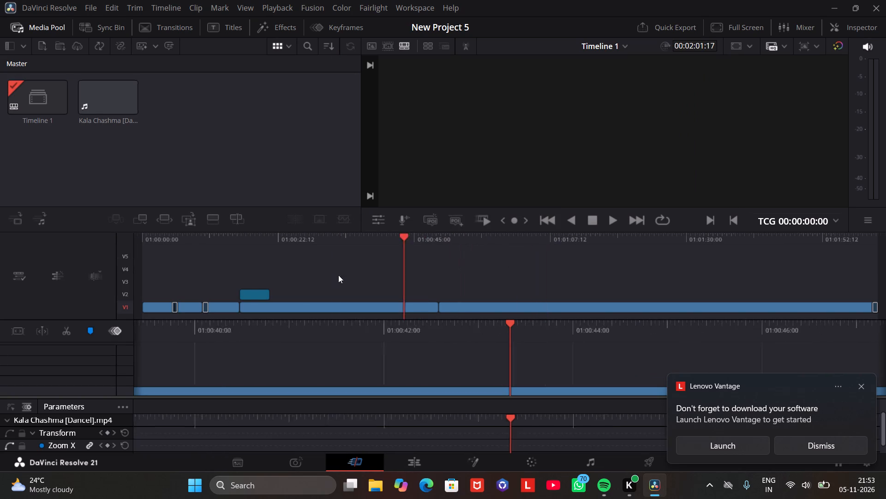
pyautogui.moveTo(338, 275); pyautogui.dragTo(112, 316)
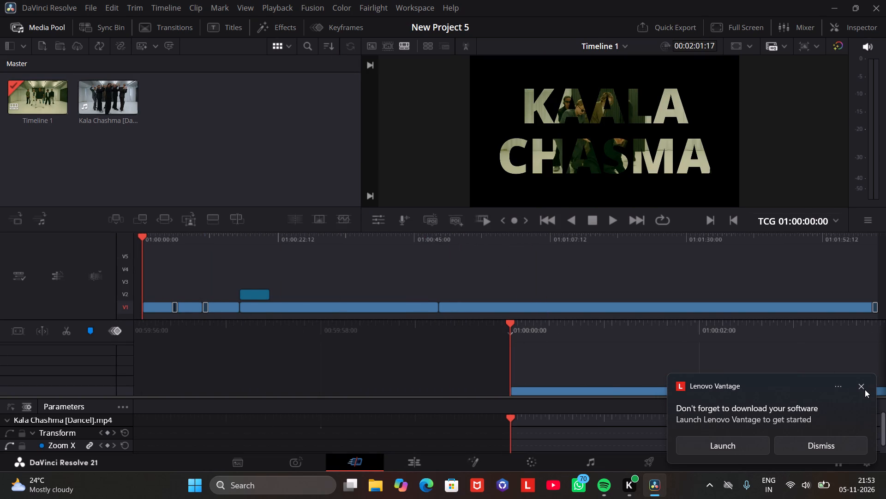
pyautogui.click(865, 389)
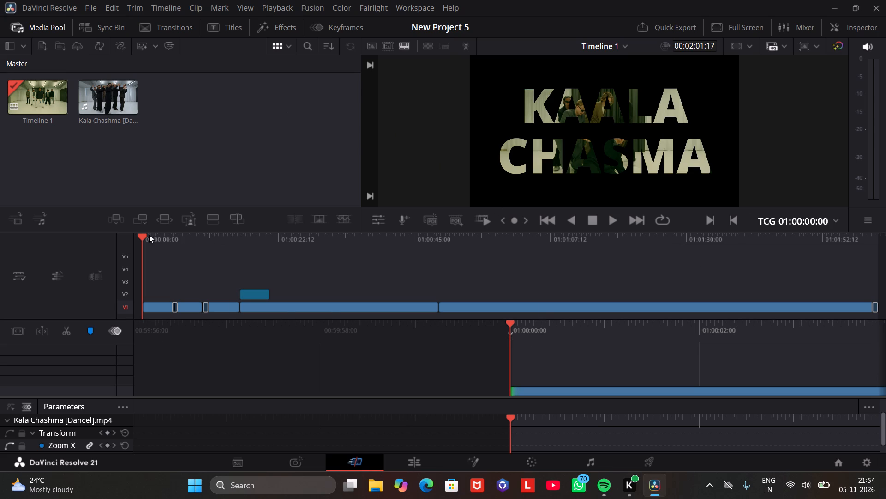
# Play Timeline 1 full screen from the KAALA CHASMA title and try to raise the system volume.
pyautogui.click(714, 24)
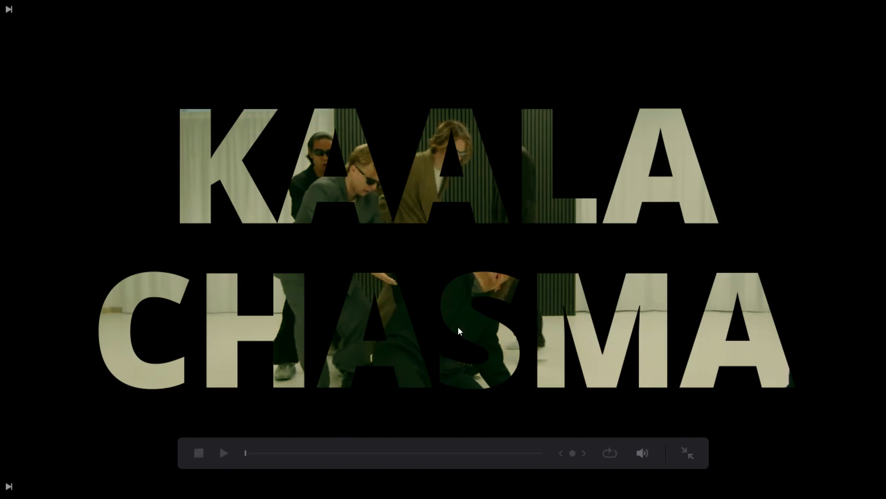
pyautogui.click(221, 454)
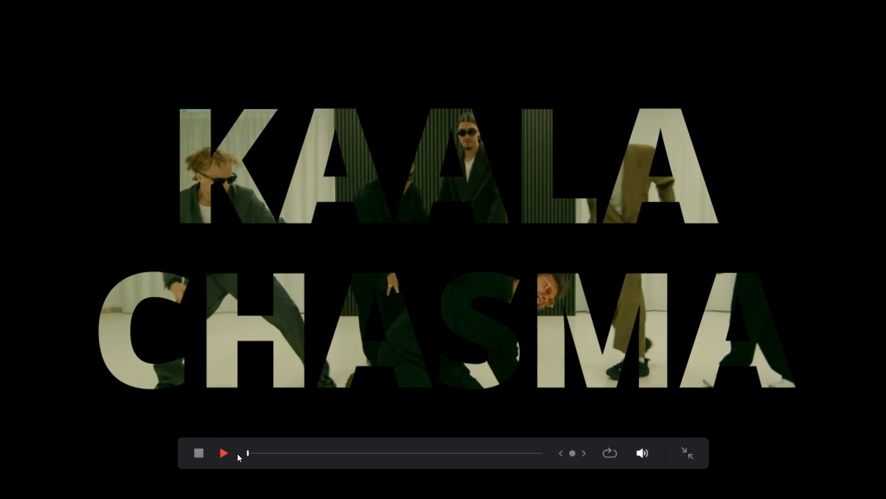
pyautogui.press('F3')
pyautogui.press('F3')
pyautogui.press('F3')
pyautogui.press('F3')
pyautogui.press('F3')
pyautogui.press('F3')
pyautogui.press('F3')
pyautogui.press('F3')
pyautogui.press('F3')
pyautogui.press('F3')
pyautogui.press('F3')
pyautogui.press('F3')
pyautogui.press('F3')
pyautogui.press('F3')
pyautogui.press('F3')
pyautogui.press('F3')
pyautogui.press('F3')
pyautogui.press('F3')
pyautogui.press('F3')
pyautogui.press('F3')
pyautogui.press('F3')
pyautogui.press('F3')
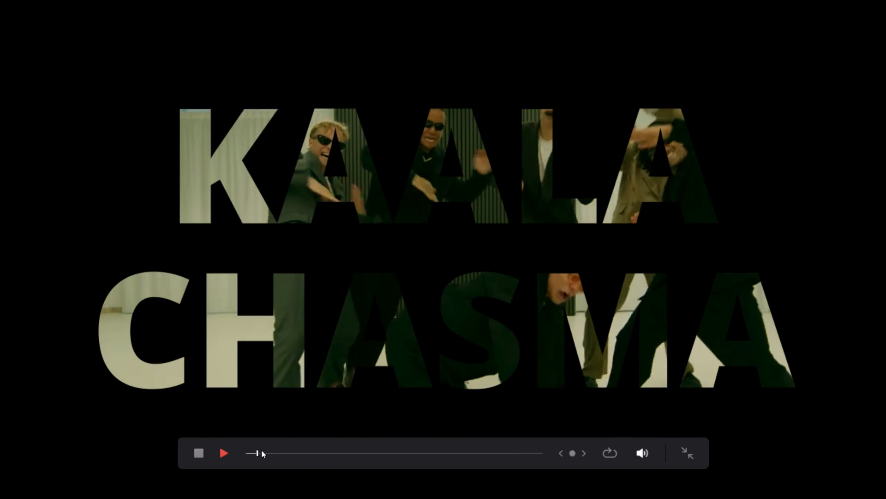
# Stop the full-screen playback, rewind to the start of the timeline, and play the KAALA CHASMA title again.
pyautogui.click(199, 456)
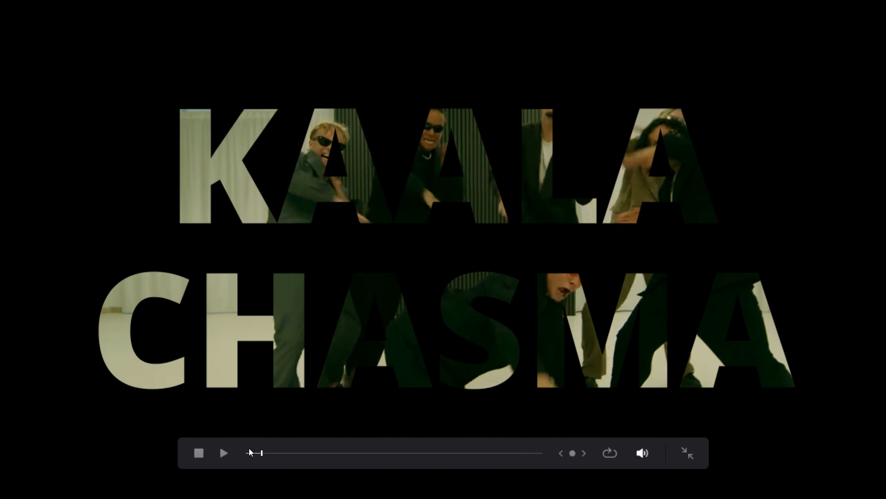
pyautogui.moveTo(259, 453); pyautogui.dragTo(212, 498)
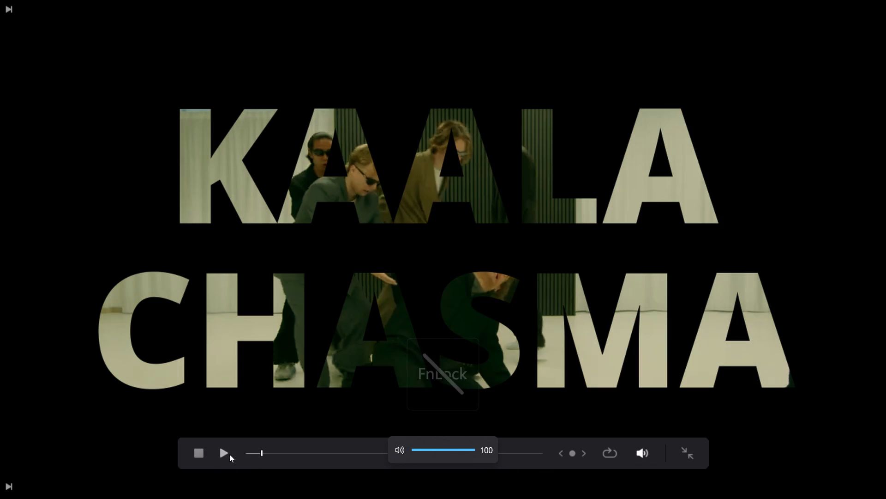
pyautogui.click(228, 454)
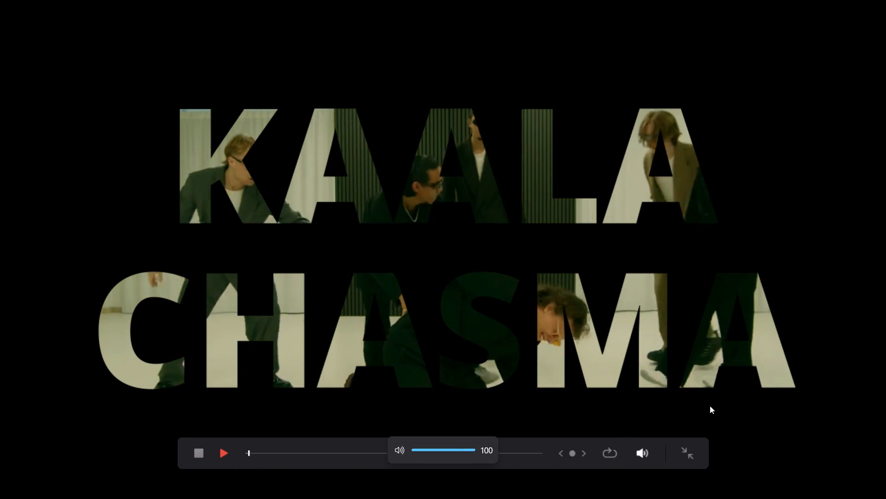
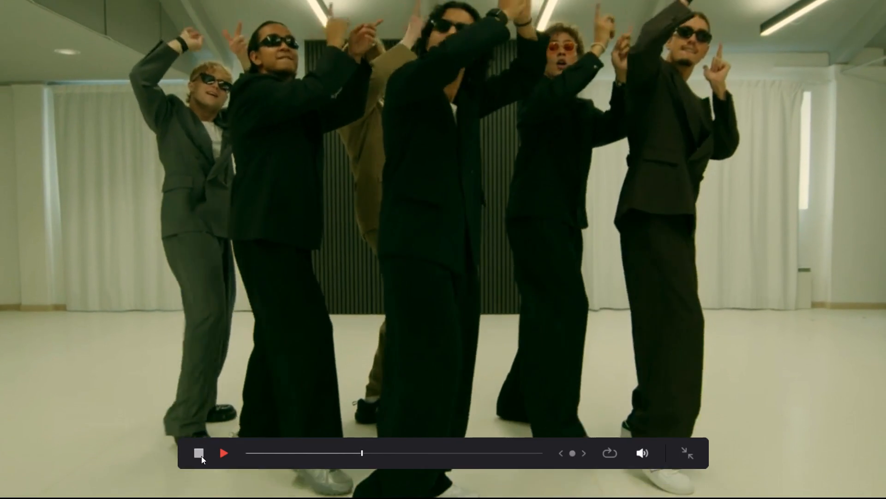
# Stop the playback of Timeline 1 and leave full screen.
pyautogui.click(201, 456)
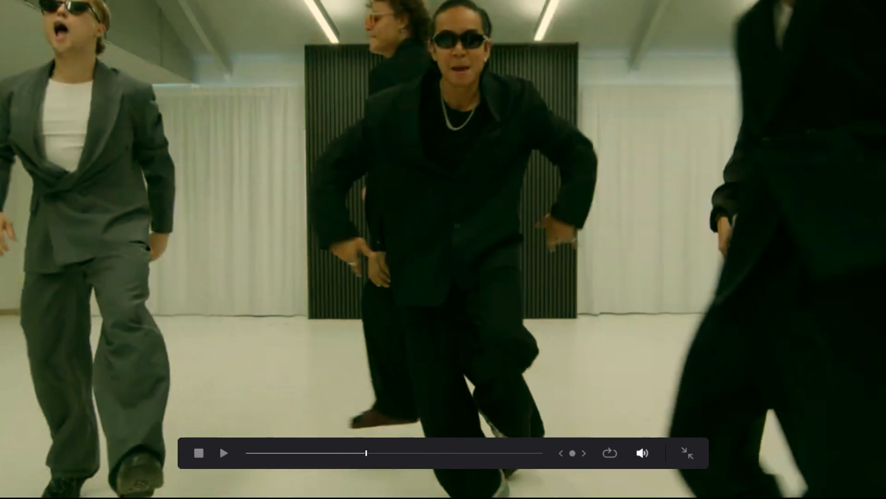
pyautogui.click(690, 455)
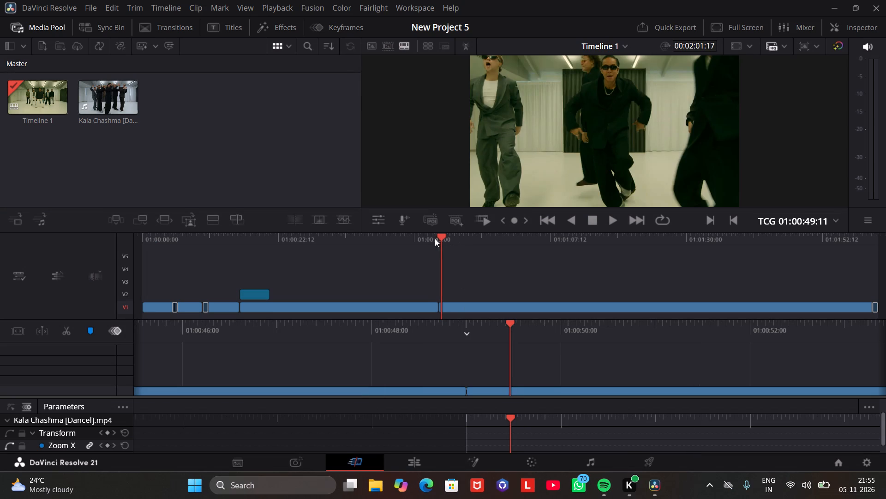
# Rewind Timeline 1 to 01:00:00:00, play the KAALA CHASMA title briefly in full screen, and return to the editor.
pyautogui.moveTo(442, 239); pyautogui.dragTo(21, 286)
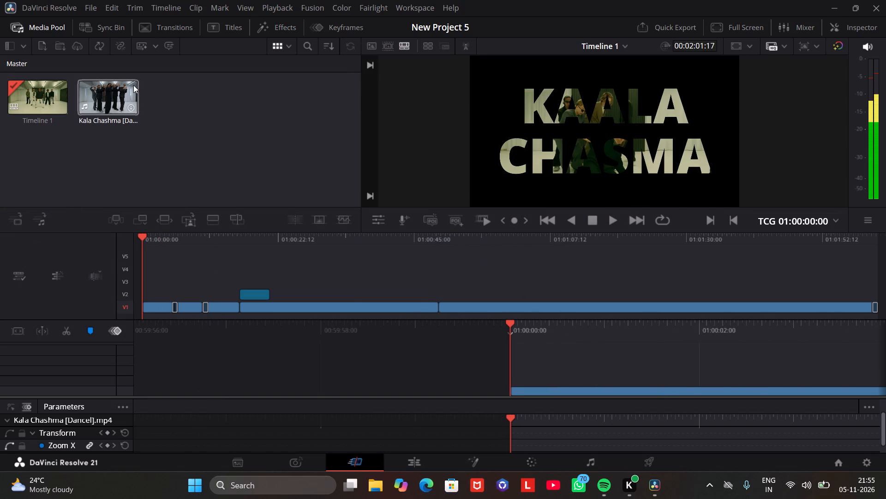
pyautogui.click(125, 94)
pyautogui.click(712, 22)
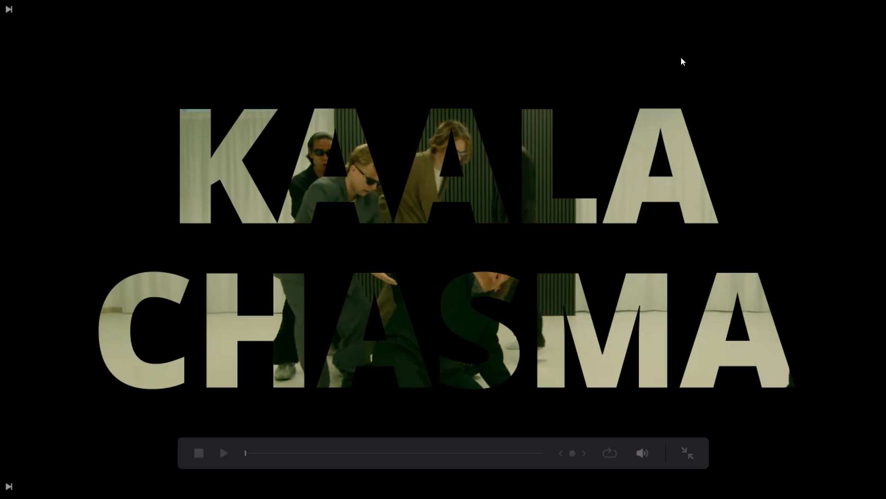
pyautogui.click(224, 449)
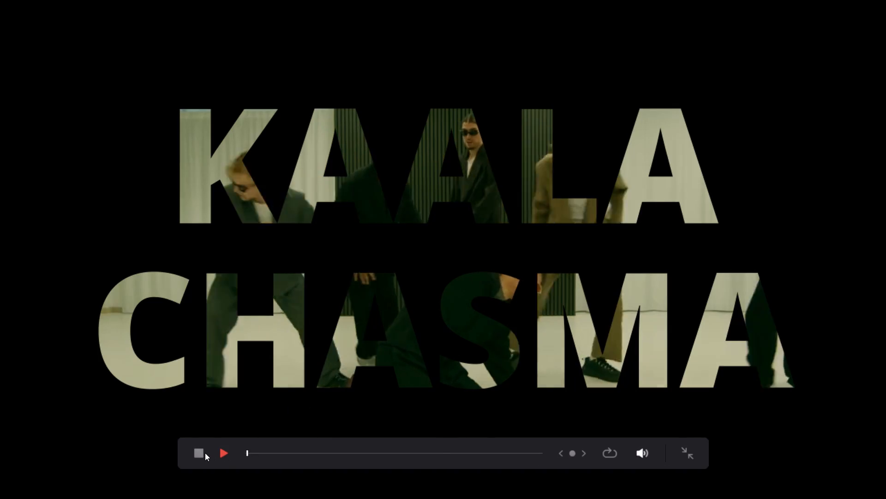
pyautogui.click(199, 453)
pyautogui.click(684, 453)
# Play the ungraded Kala Chashma source clip full screen from its beginning, stop it partway, and return to the editor.
pyautogui.doubleClick(106, 102)
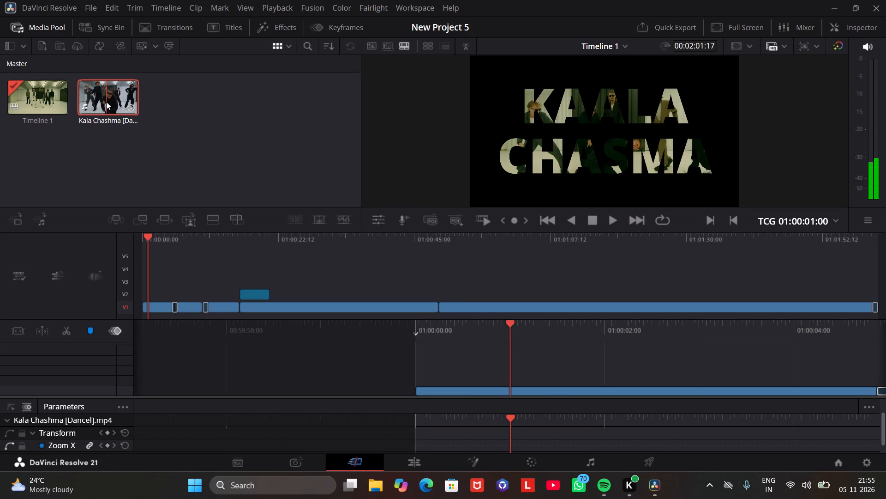
pyautogui.click(718, 27)
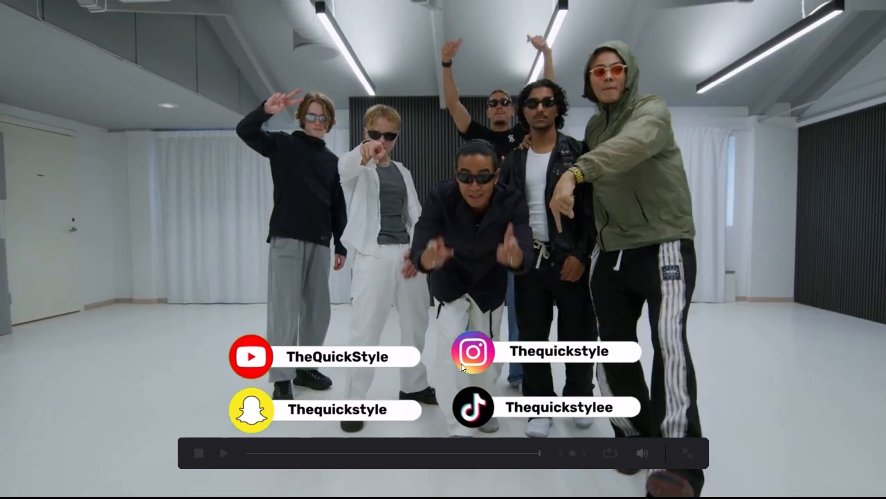
pyautogui.click(254, 454)
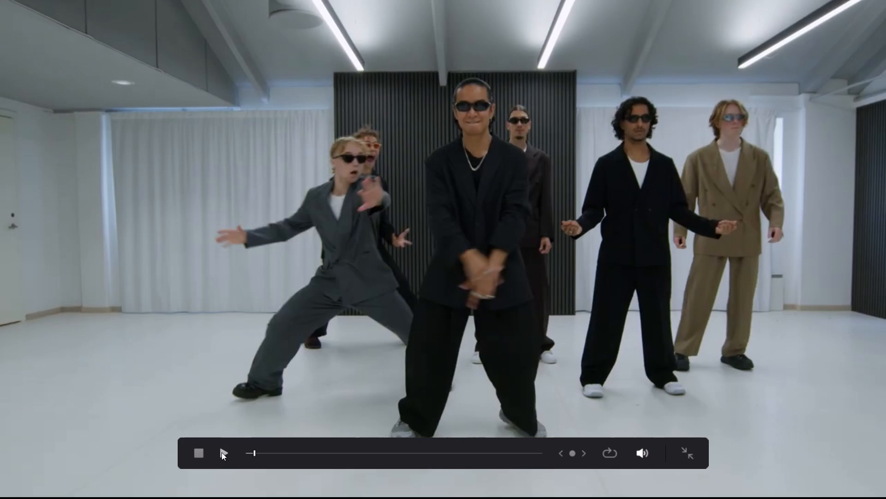
pyautogui.click(221, 452)
pyautogui.moveTo(255, 453); pyautogui.dragTo(240, 471)
pyautogui.click(226, 455)
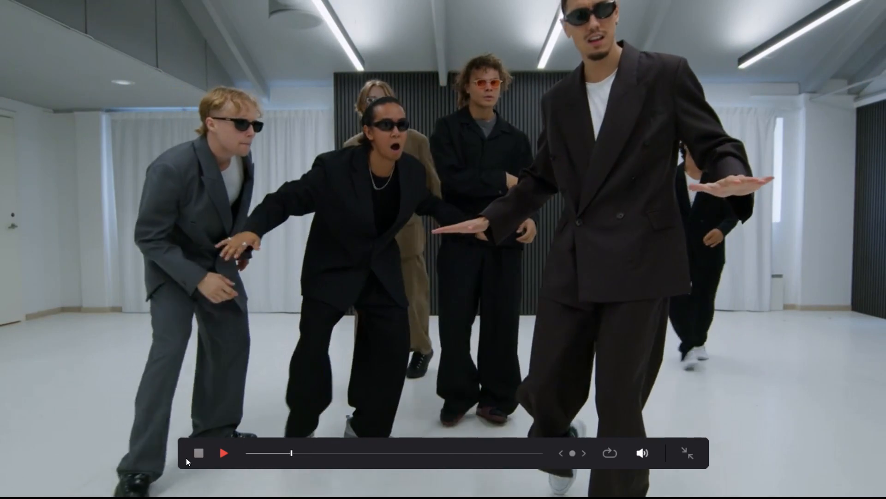
pyautogui.click(194, 457)
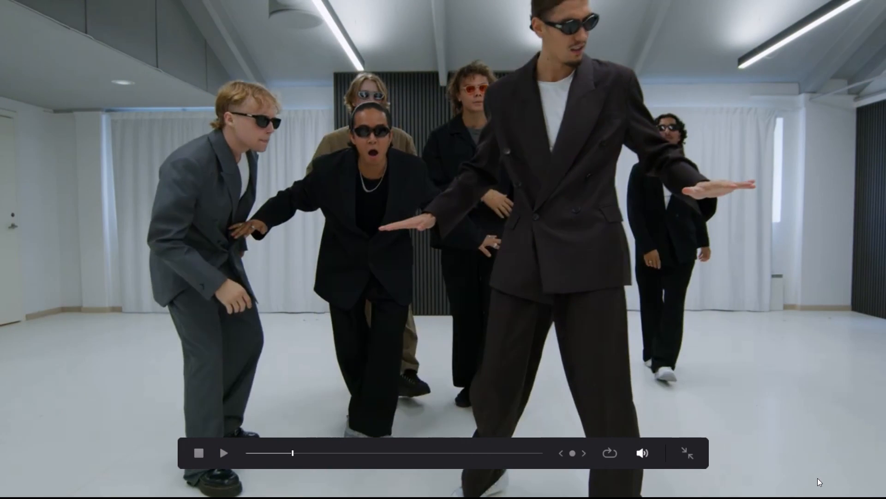
pyautogui.click(691, 447)
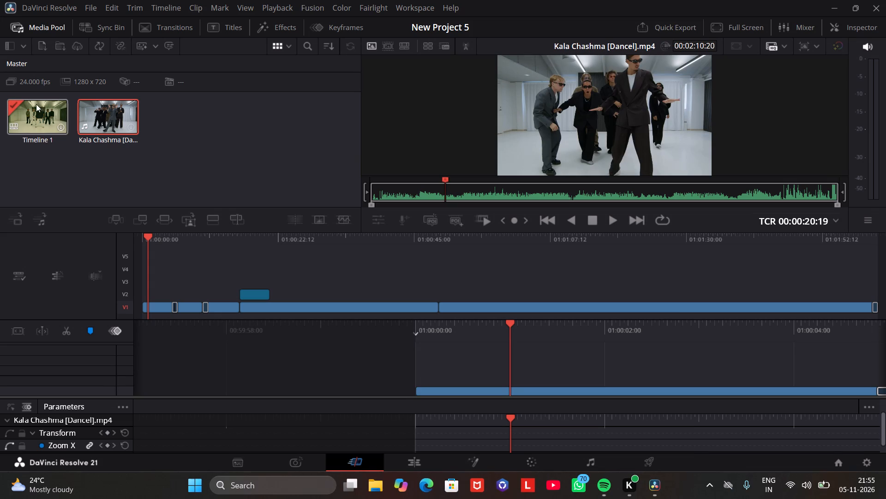
# Reopen Timeline 1, move the playhead to 01:00:00:00, and play the KAALA CHASMA title full screen.
pyautogui.tripleClick(36, 111)
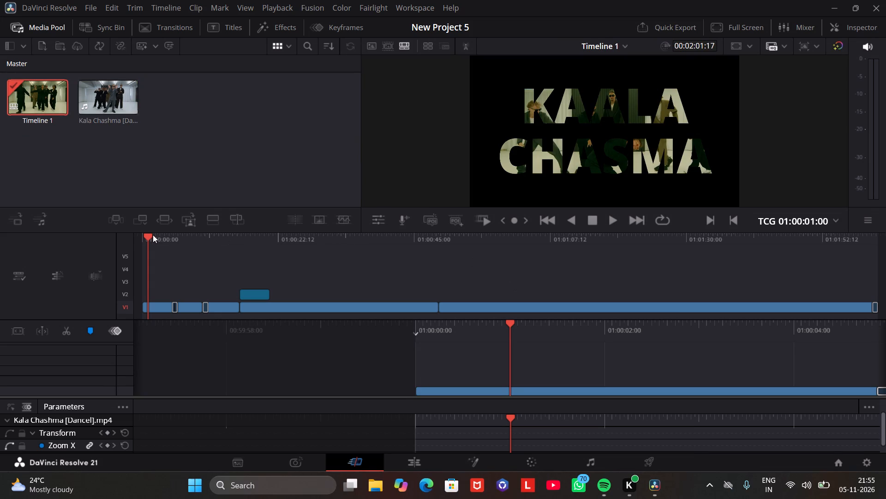
pyautogui.moveTo(146, 234); pyautogui.dragTo(140, 239)
pyautogui.moveTo(146, 234); pyautogui.dragTo(110, 257)
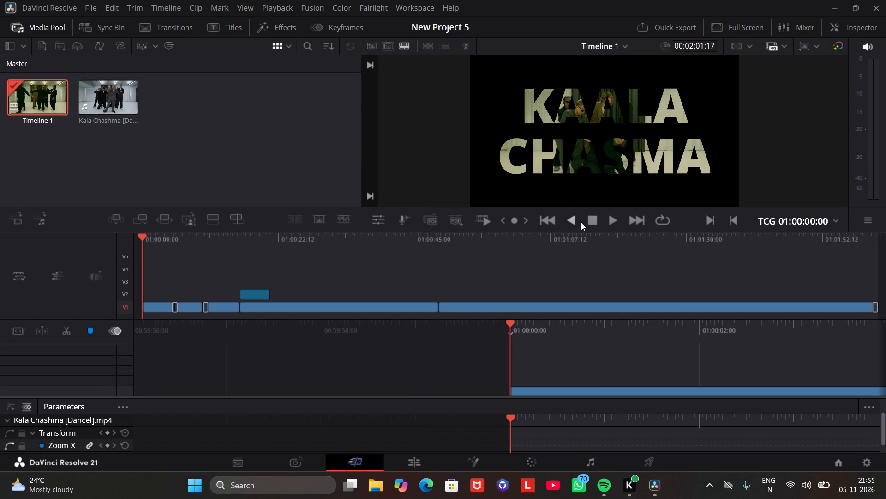
pyautogui.click(723, 23)
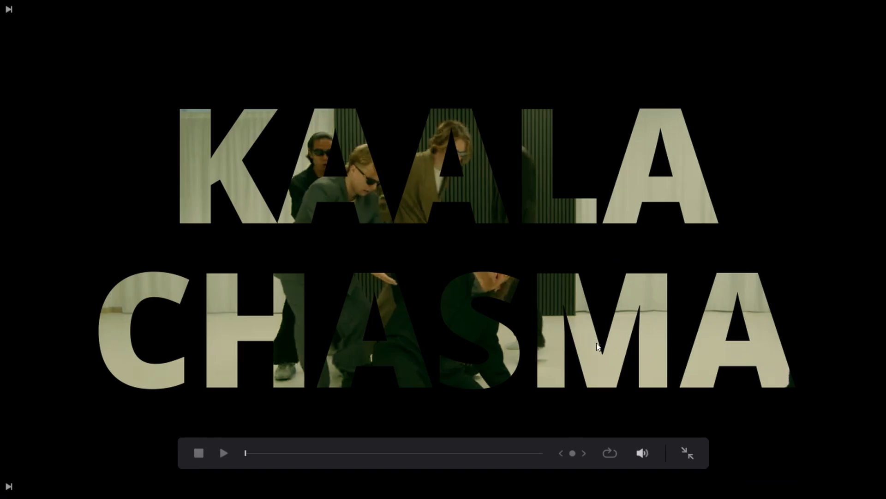
pyautogui.click(228, 455)
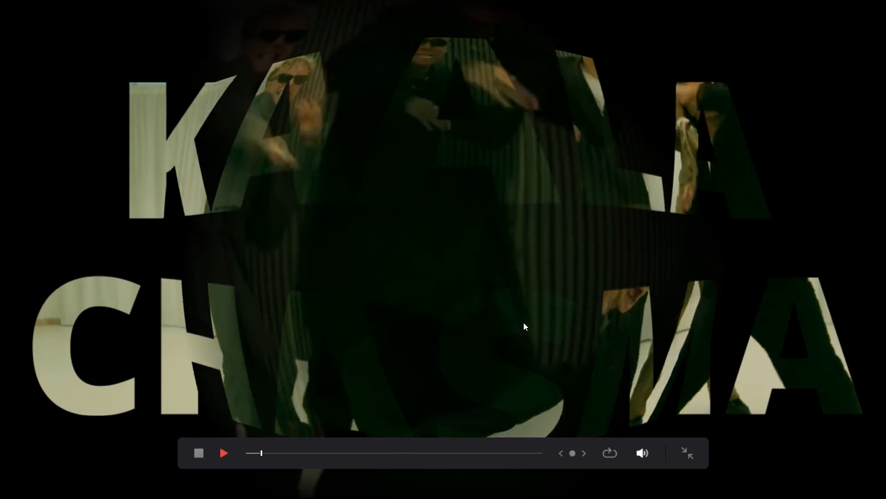
# Replay the opening of Timeline 1 full screen from just before the title transition and again from the start.
pyautogui.click(255, 452)
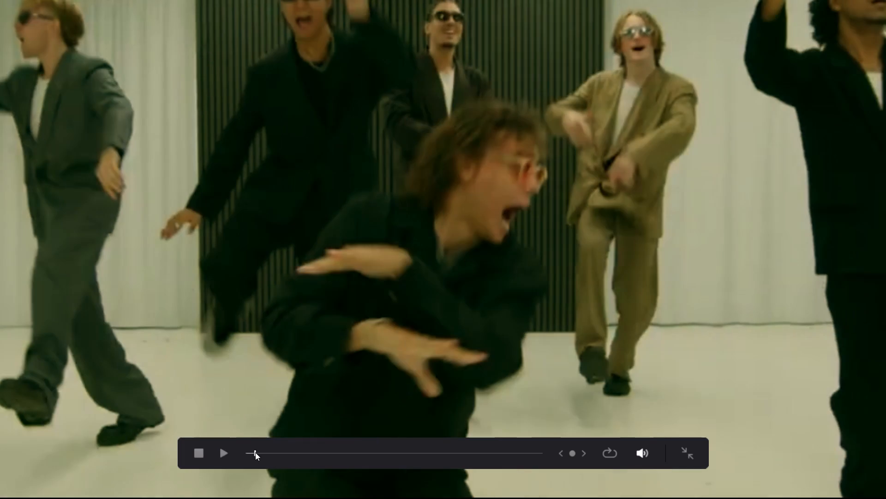
pyautogui.click(224, 454)
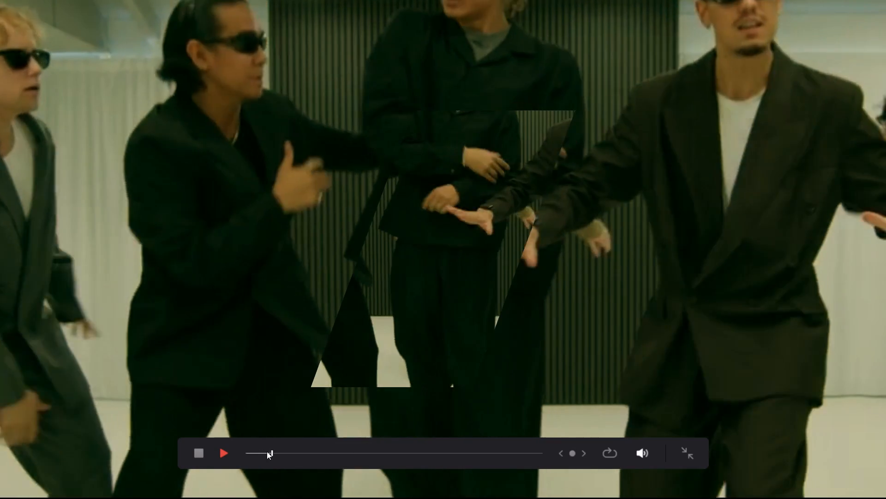
pyautogui.moveTo(270, 451); pyautogui.dragTo(218, 484)
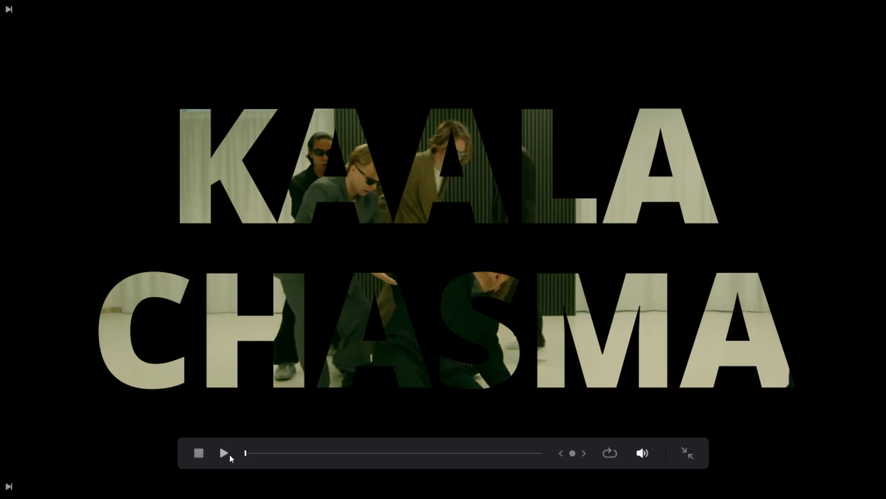
pyautogui.click(229, 455)
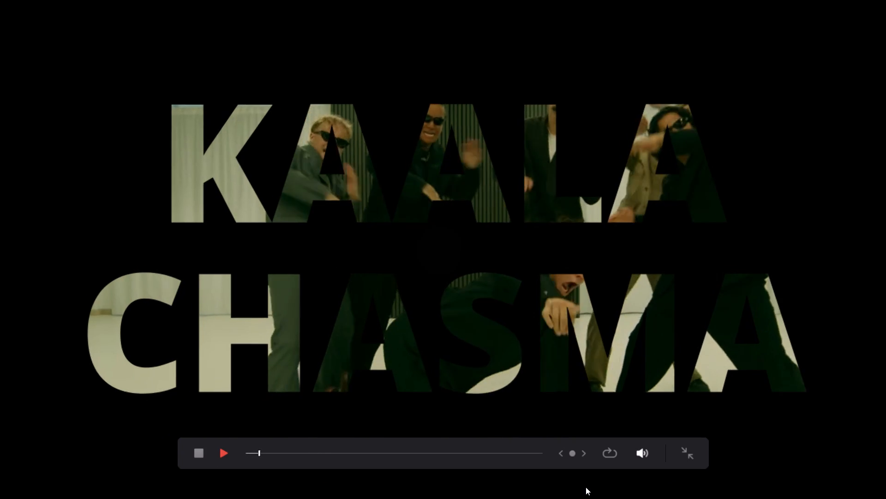
pyautogui.click(682, 450)
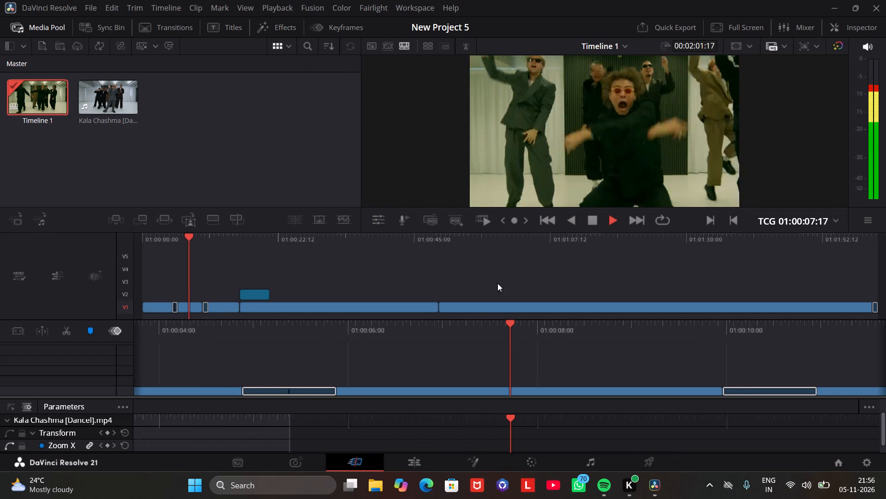
# Review the opening of Timeline 1 repeatedly in the viewer, returning the playhead to the start each time.
pyautogui.moveTo(195, 236); pyautogui.dragTo(103, 288)
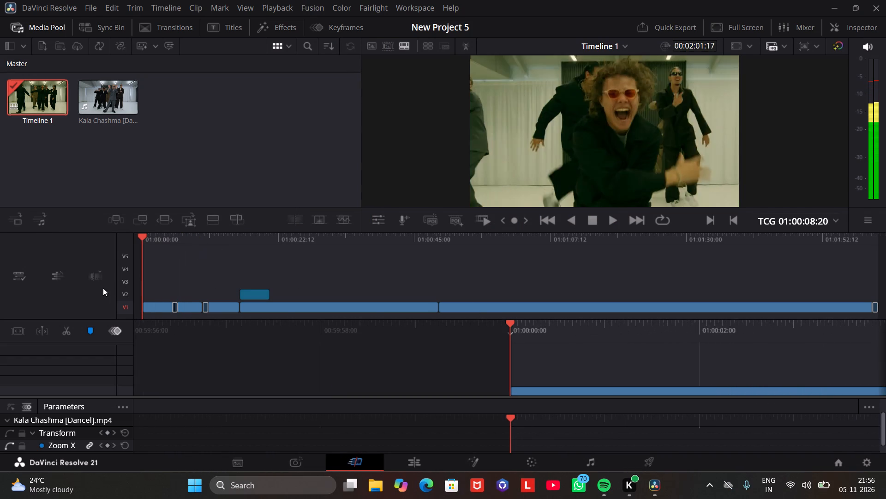
pyautogui.moveTo(103, 288); pyautogui.dragTo(102, 288)
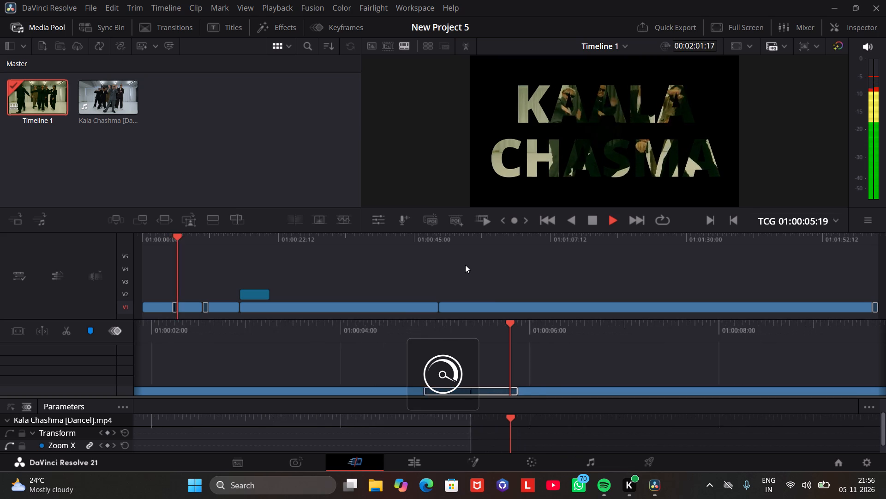
pyautogui.moveTo(187, 240); pyautogui.dragTo(182, 247)
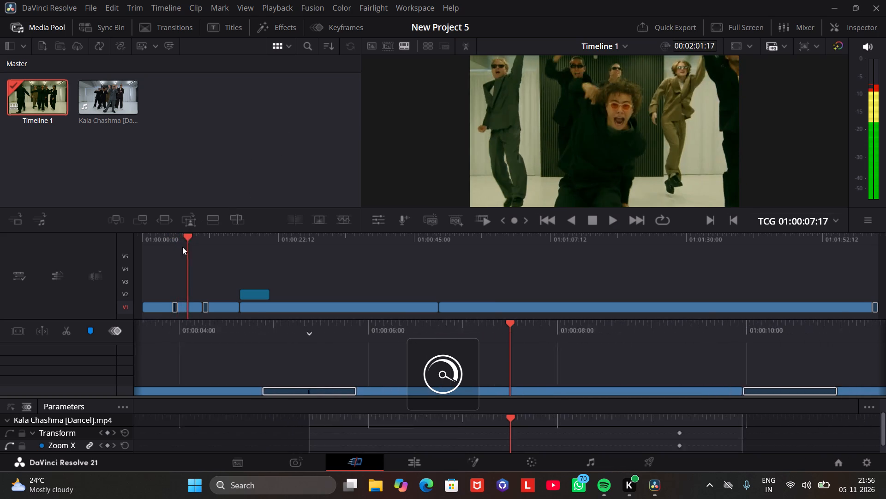
pyautogui.moveTo(182, 247); pyautogui.dragTo(111, 301)
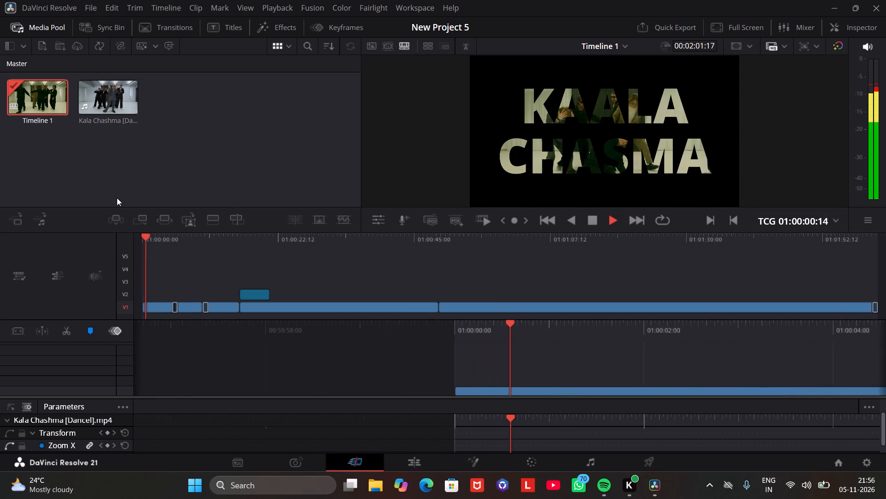
pyautogui.doubleClick(37, 107)
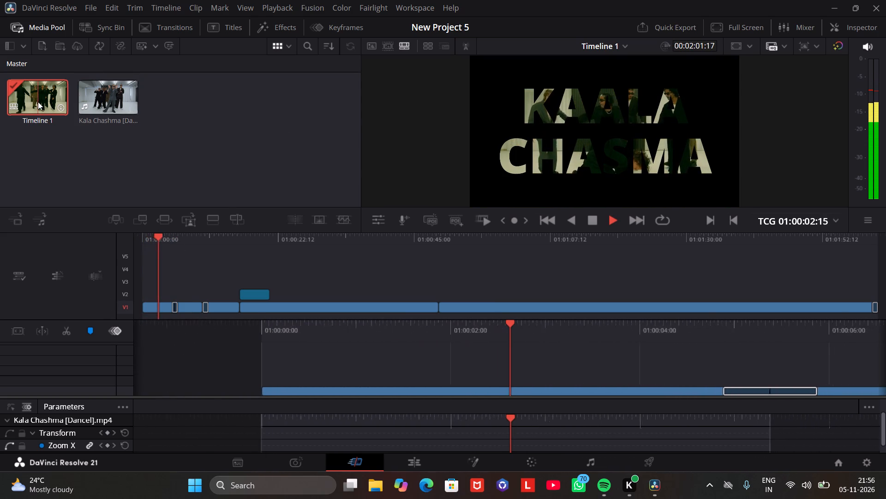
pyautogui.moveTo(165, 237); pyautogui.dragTo(114, 263)
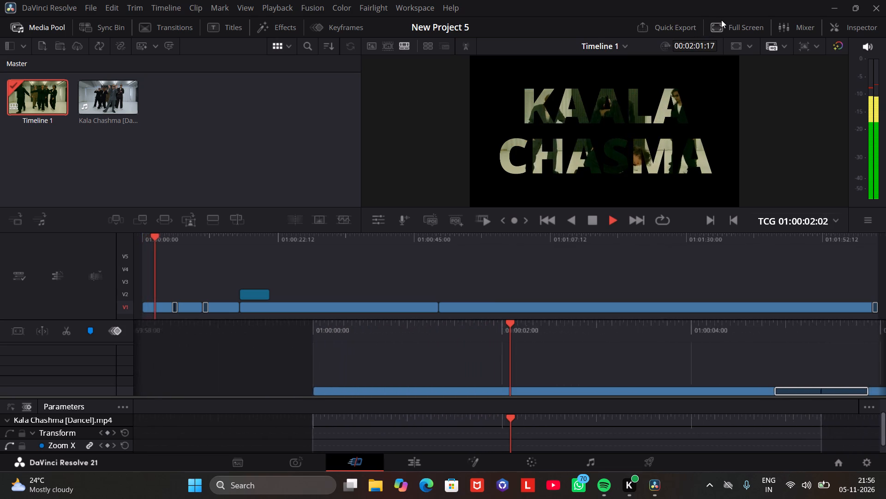
# Open the recent project New Project 6 and scrub through its Timeline 1 footage.
pyautogui.click(94, 10)
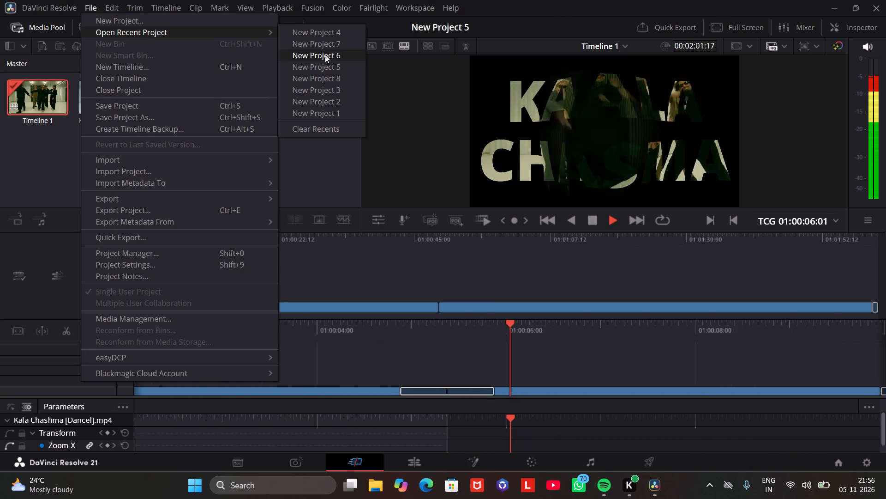
pyautogui.click(325, 55)
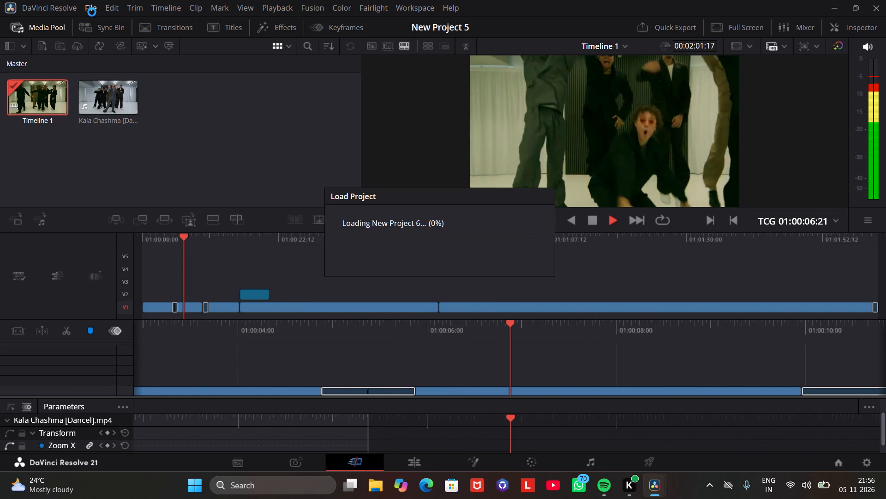
pyautogui.click(96, 9)
pyautogui.click(180, 31)
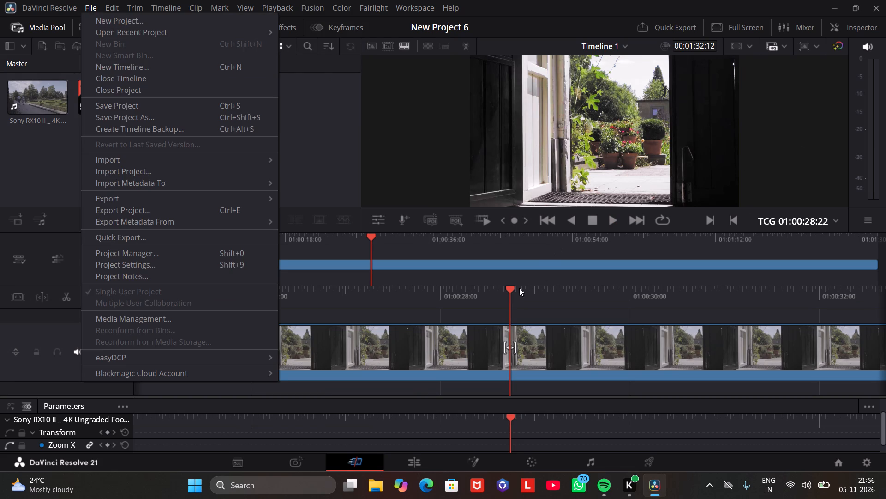
pyautogui.moveTo(511, 288); pyautogui.dragTo(885, 329)
pyautogui.moveTo(335, 237); pyautogui.dragTo(322, 315)
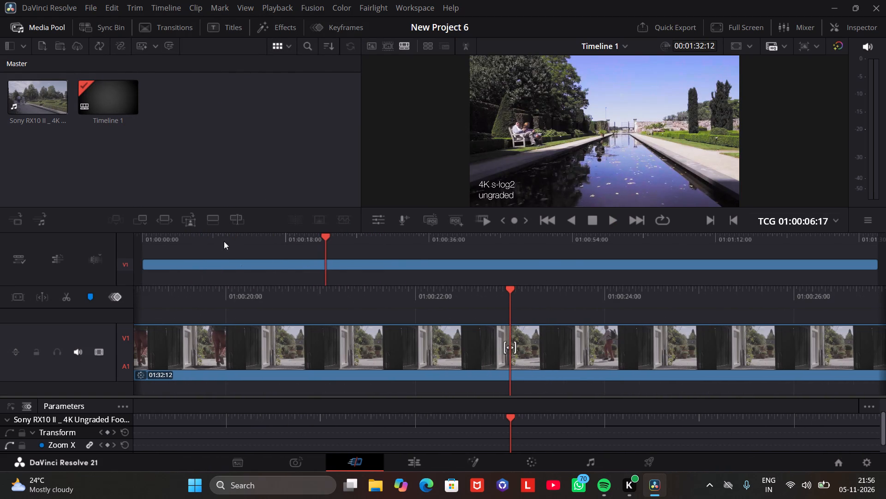
# Switch back to the recent project New Project 5.
pyautogui.click(89, 6)
pyautogui.click(113, 30)
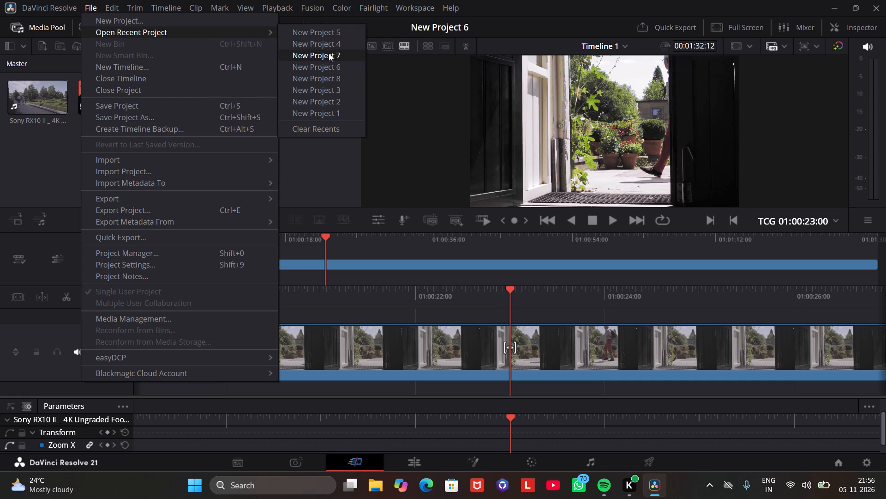
pyautogui.click(332, 35)
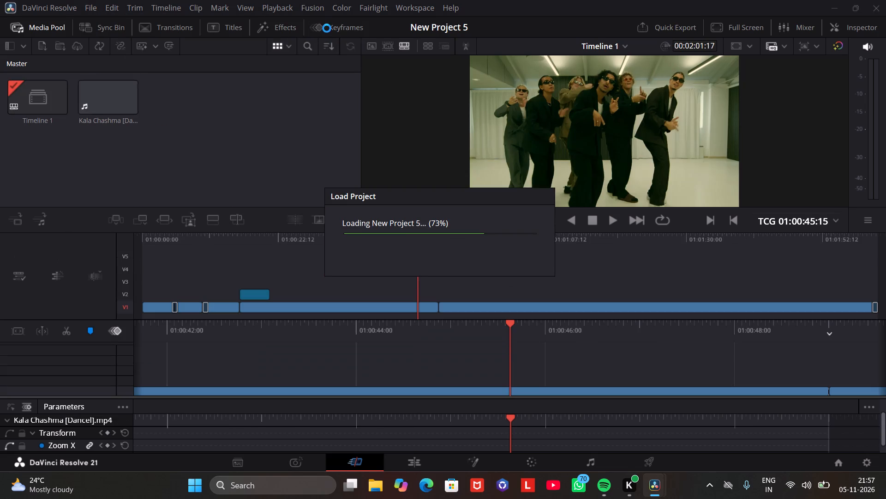
# Play the opening of Timeline 1 full screen from the start, and return the playhead to the start.
pyautogui.moveTo(421, 236); pyautogui.dragTo(417, 239)
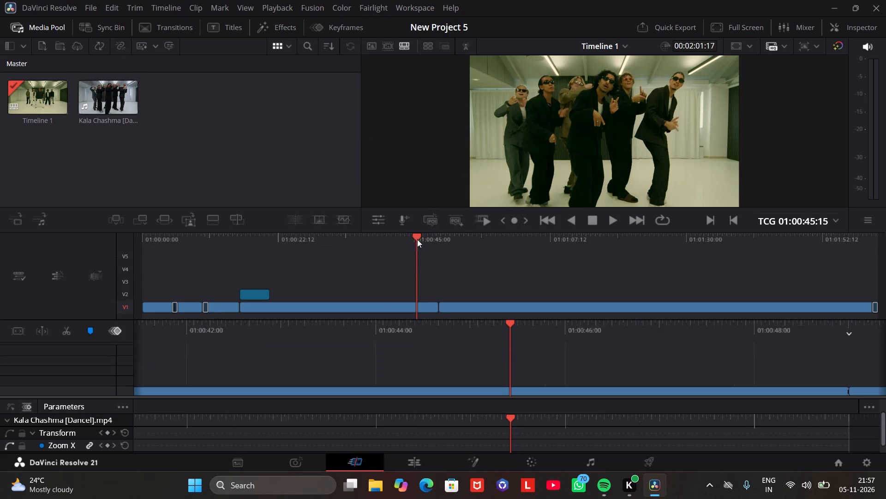
pyautogui.moveTo(417, 239); pyautogui.dragTo(103, 349)
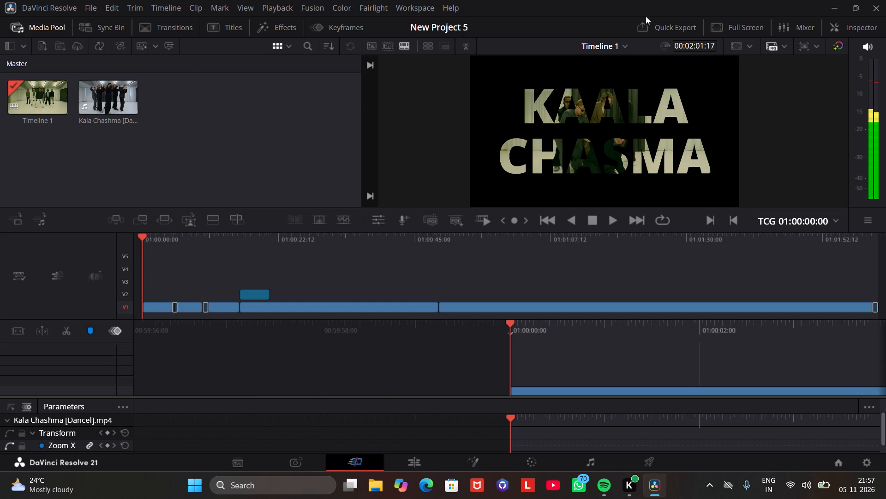
pyautogui.click(711, 24)
pyautogui.moveTo(404, 243); pyautogui.dragTo(412, 240)
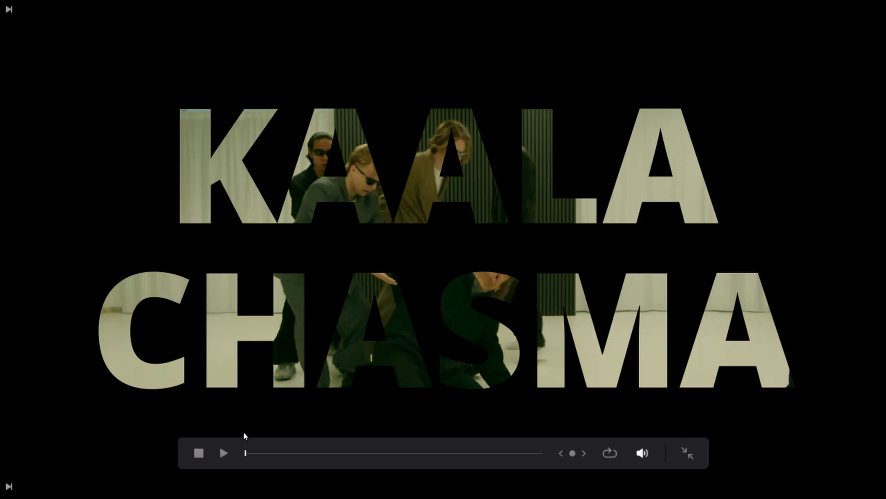
pyautogui.click(232, 453)
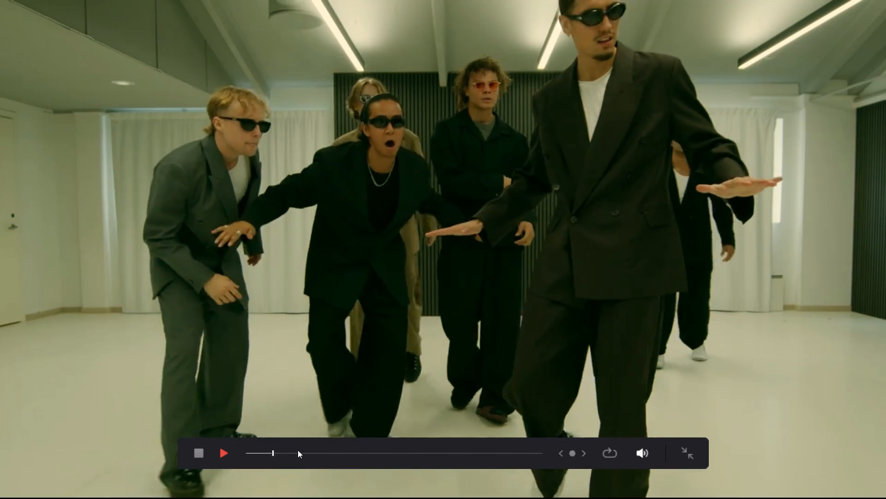
pyautogui.click(200, 456)
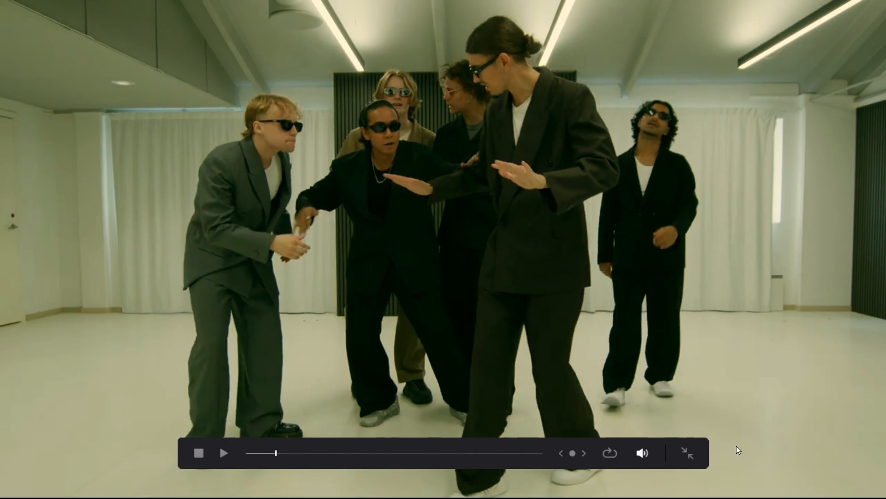
pyautogui.click(690, 465)
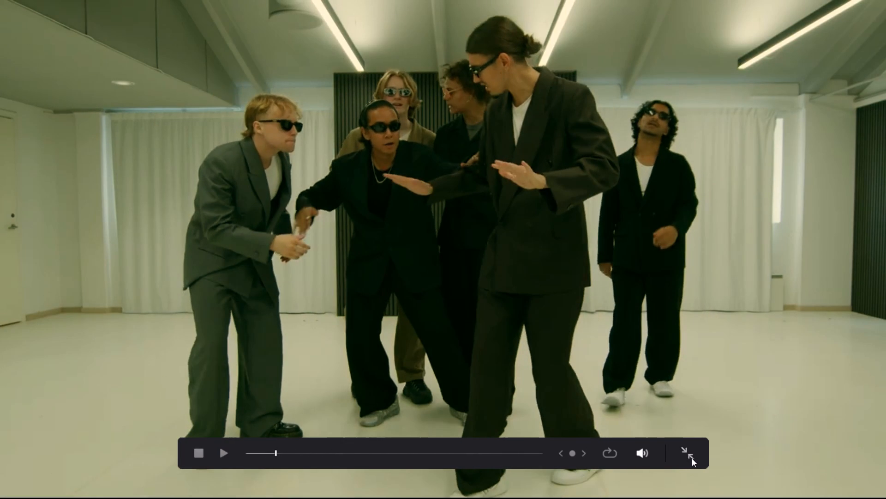
pyautogui.click(690, 456)
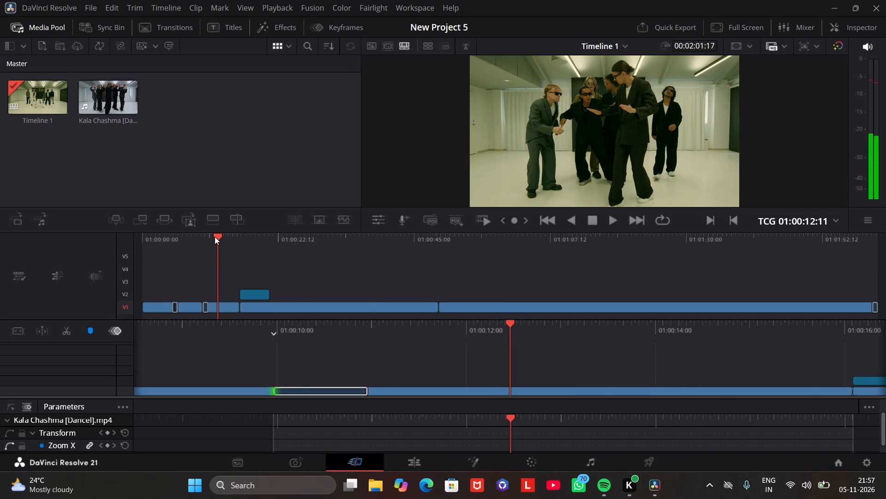
pyautogui.moveTo(215, 237); pyautogui.dragTo(107, 310)
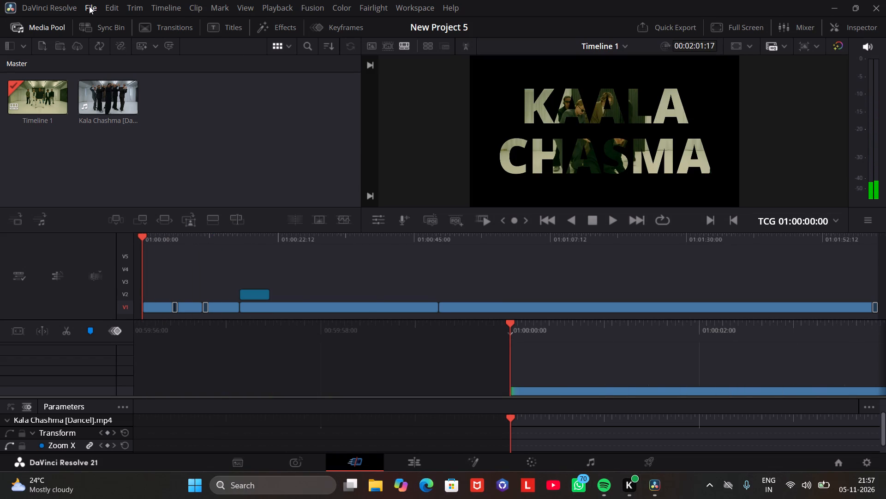
# In the opening title clip's Fusion composition, connect the Kala Chashma media node's output to the Text1 node's input.
pyautogui.click(475, 301)
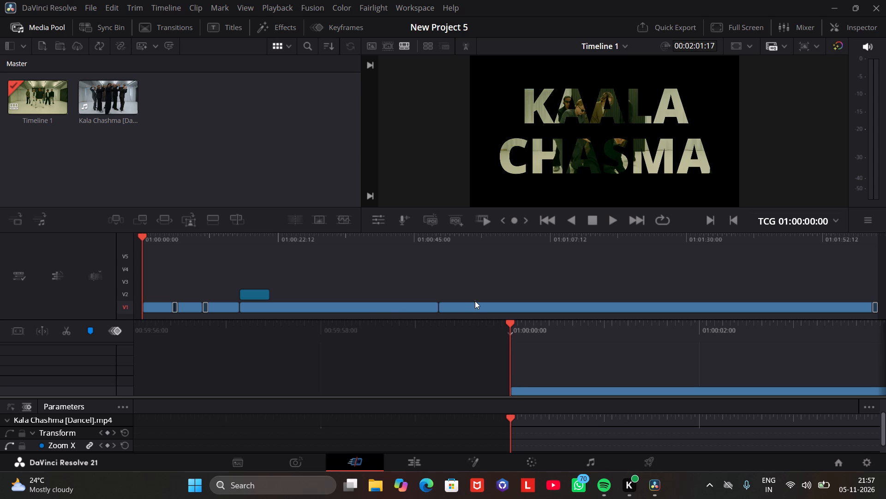
pyautogui.click(476, 304)
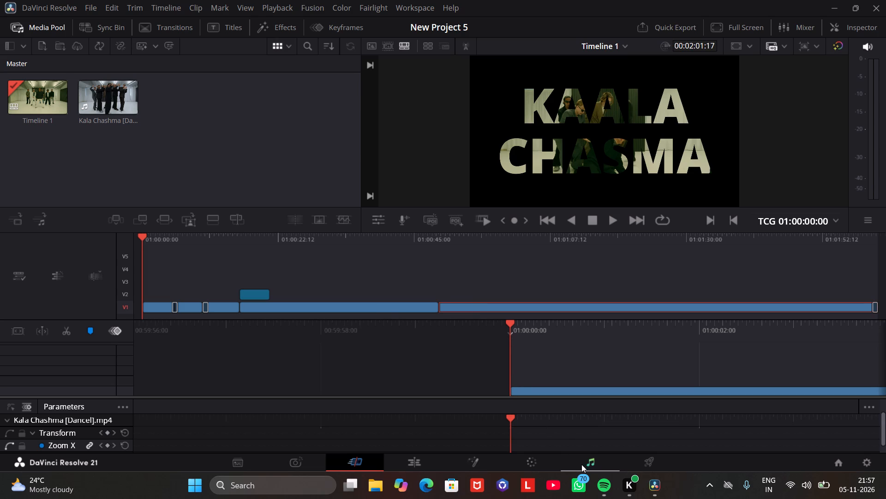
pyautogui.click(527, 465)
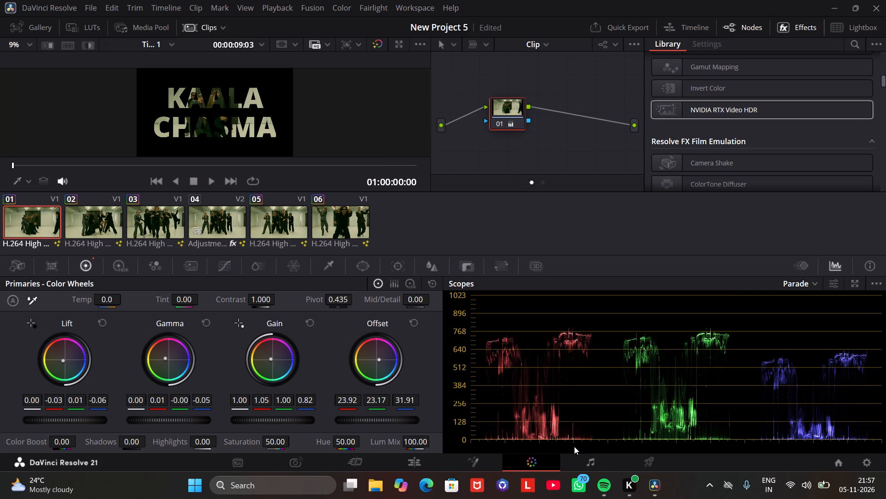
pyautogui.click(469, 464)
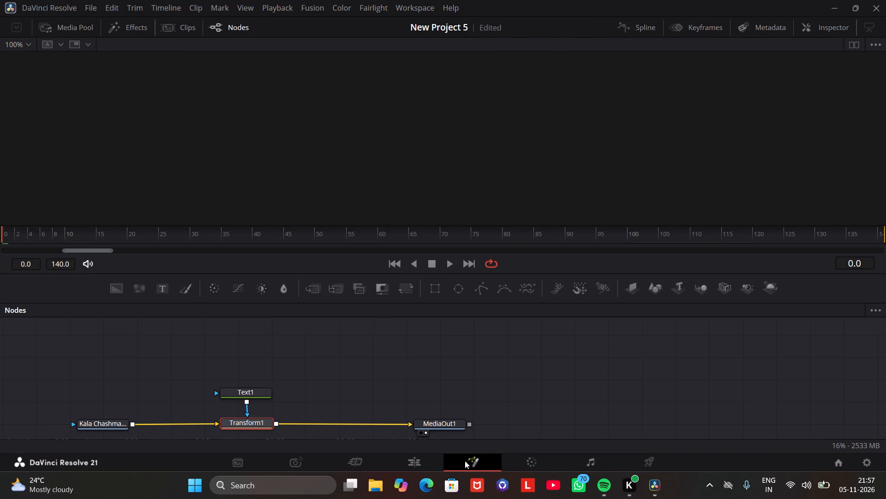
pyautogui.click(257, 393)
pyautogui.doubleClick(252, 391)
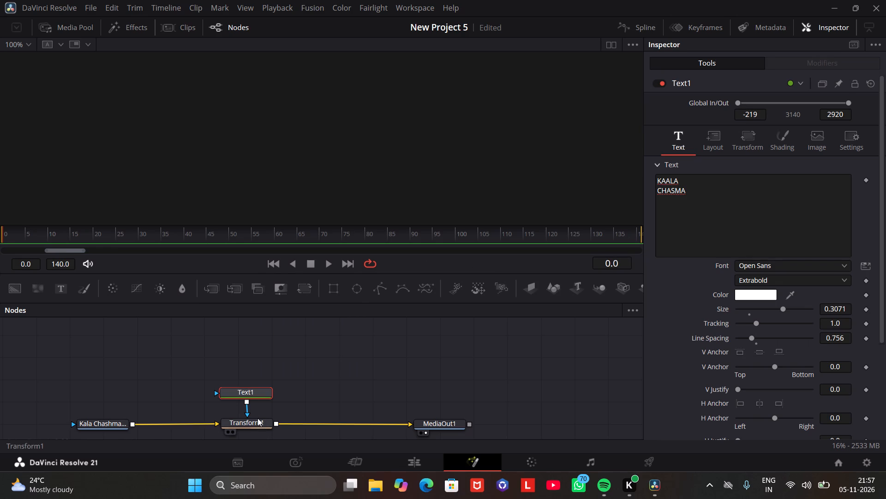
pyautogui.moveTo(214, 393); pyautogui.dragTo(139, 424)
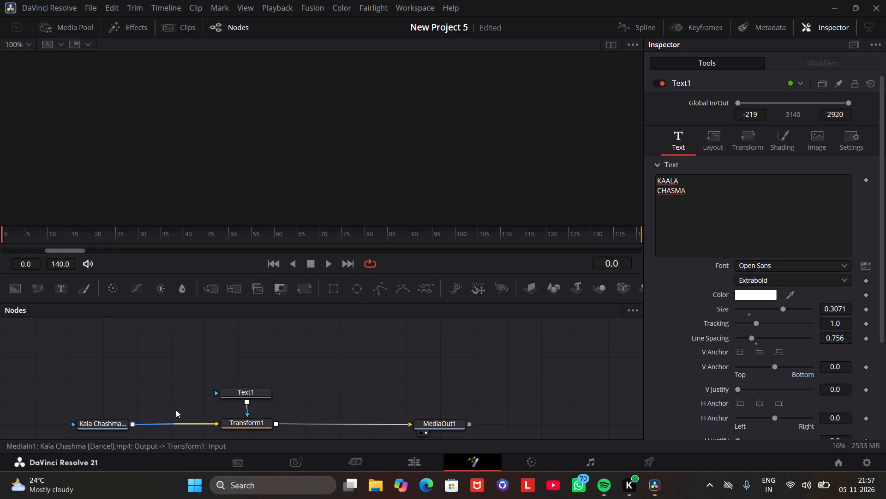
pyautogui.moveTo(132, 423); pyautogui.dragTo(220, 394)
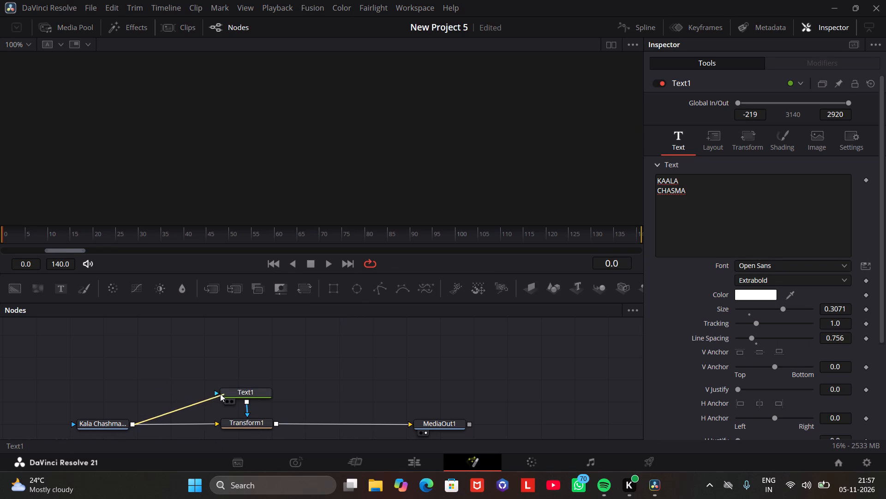
pyautogui.moveTo(220, 394); pyautogui.dragTo(216, 392)
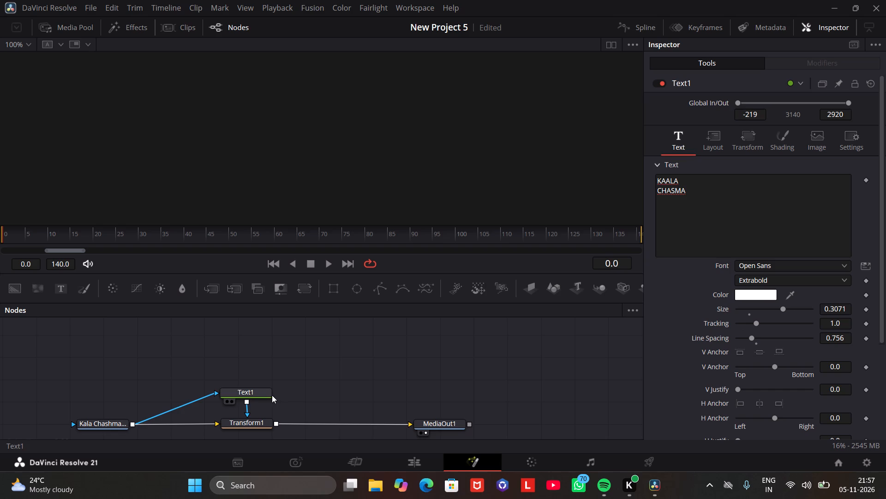
pyautogui.click(365, 465)
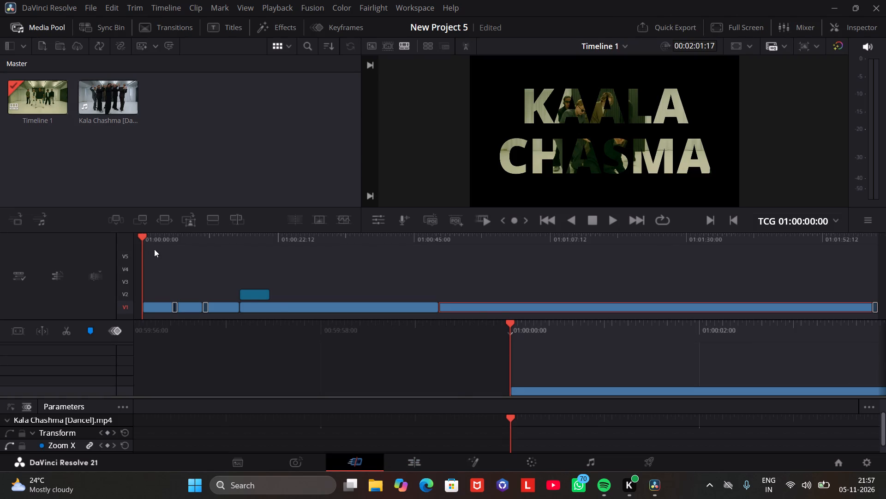
# Examine the Fusion node graphs of the two long V1 clips, at about 01:00:36 and 01:00:54 on Timeline 1.
pyautogui.moveTo(144, 237); pyautogui.dragTo(465, 261)
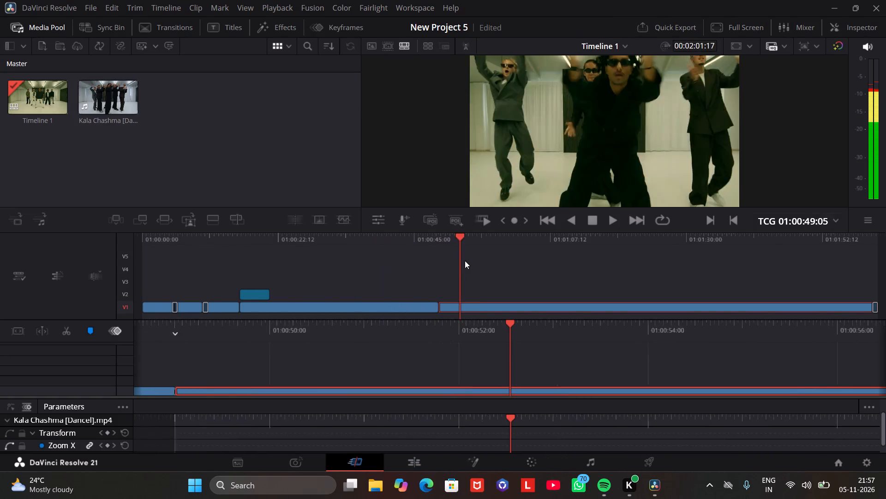
pyautogui.moveTo(465, 261); pyautogui.dragTo(358, 387)
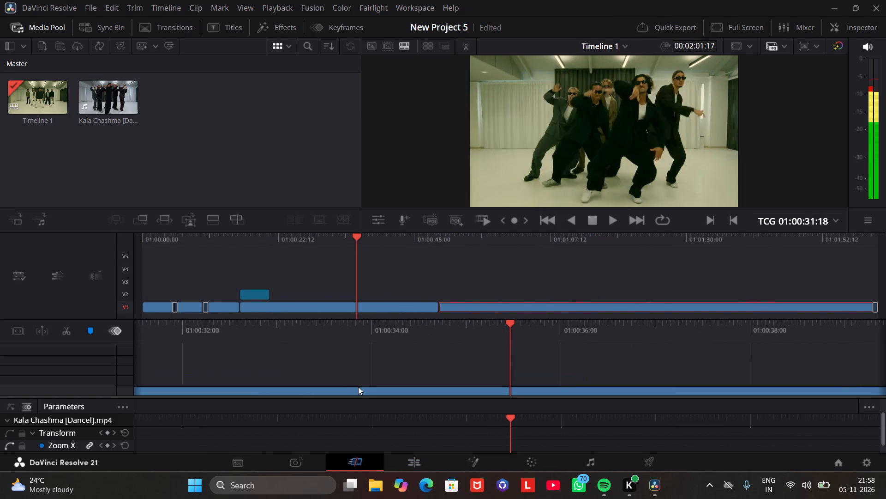
pyautogui.moveTo(358, 387); pyautogui.dragTo(365, 387)
pyautogui.click(538, 457)
pyautogui.click(481, 466)
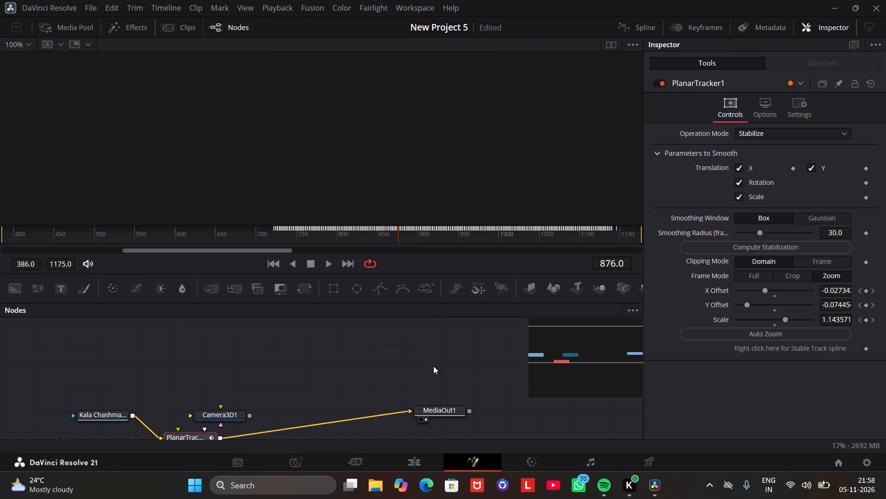
pyautogui.click(364, 465)
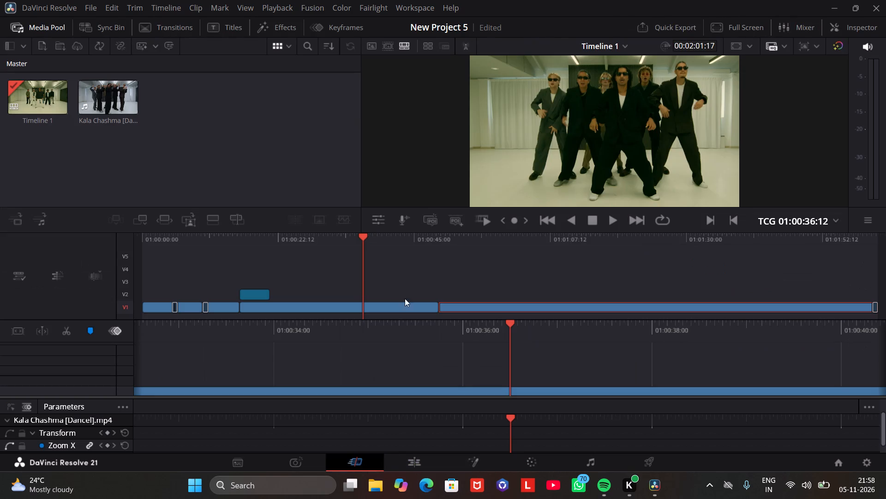
pyautogui.moveTo(366, 235); pyautogui.dragTo(477, 258)
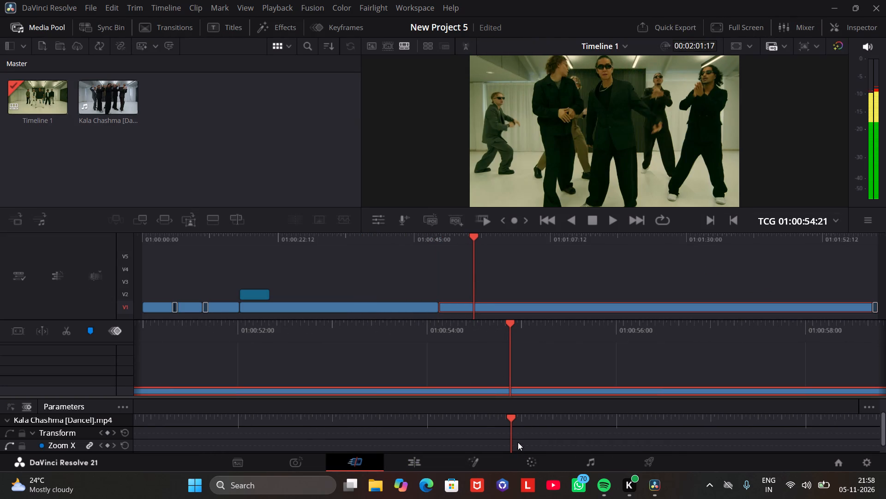
pyautogui.click(490, 465)
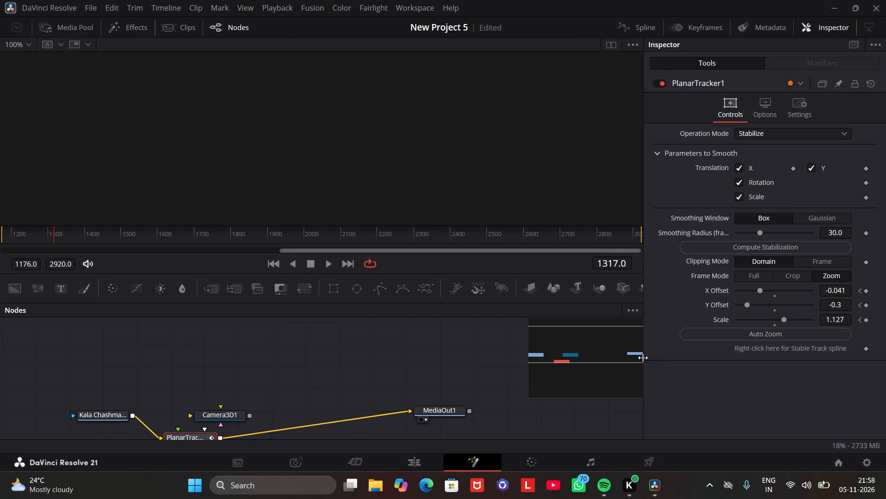
pyautogui.moveTo(50, 409); pyautogui.dragTo(51, 394)
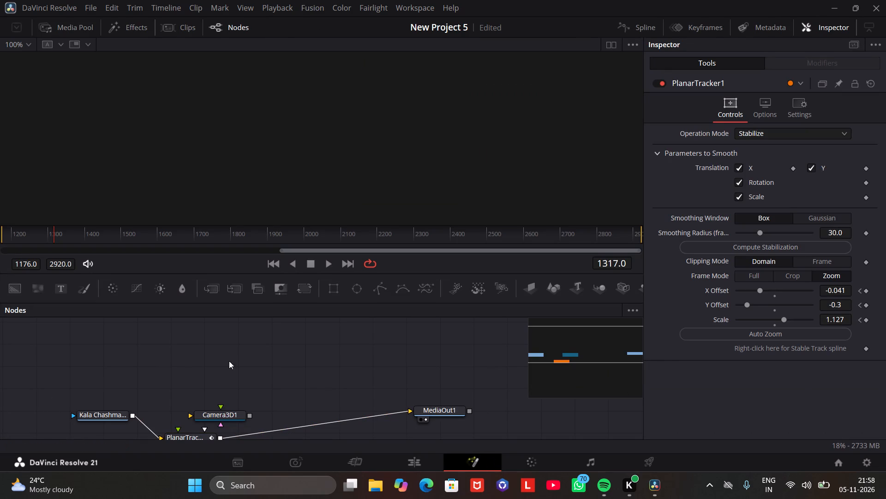
pyautogui.moveTo(502, 430); pyautogui.dragTo(491, 413)
pyautogui.moveTo(52, 382); pyautogui.dragTo(222, 379)
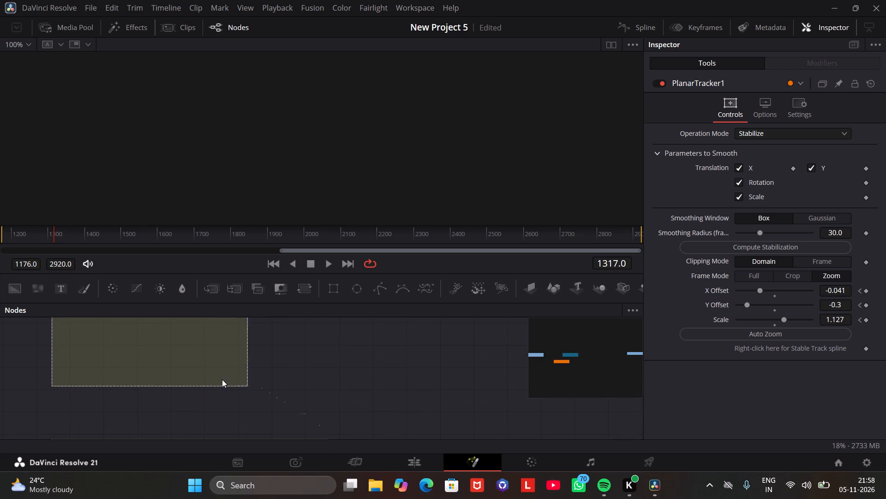
pyautogui.moveTo(222, 379); pyautogui.dragTo(172, 332)
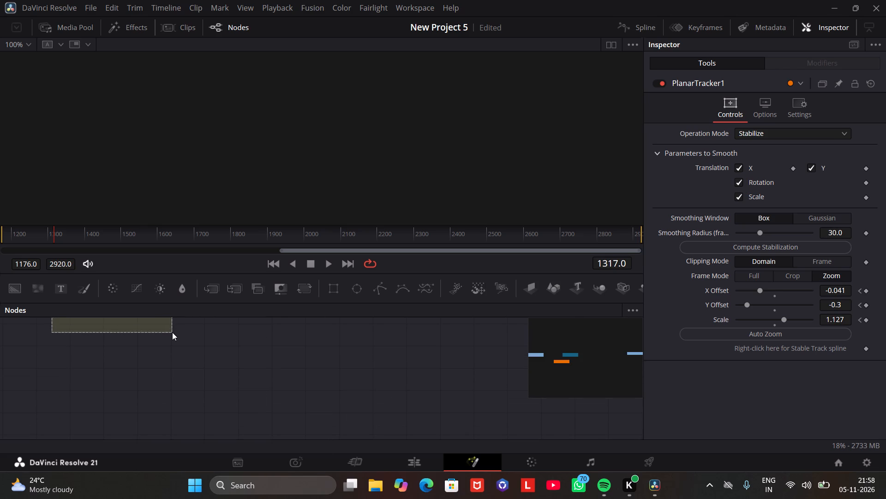
pyautogui.moveTo(172, 332); pyautogui.dragTo(181, 328)
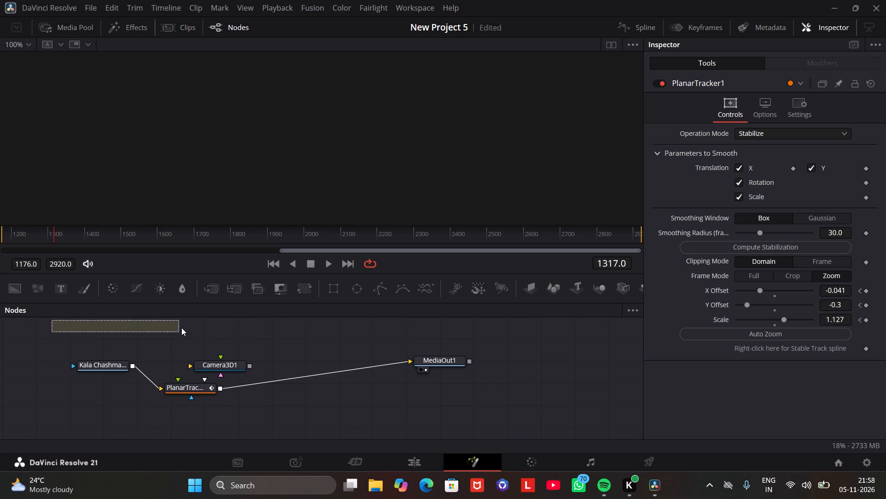
pyautogui.moveTo(181, 328); pyautogui.dragTo(186, 350)
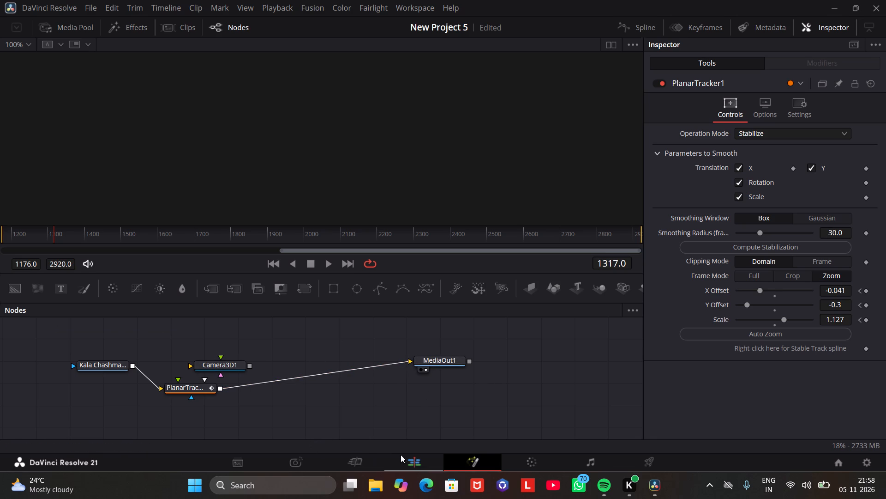
pyautogui.click(365, 463)
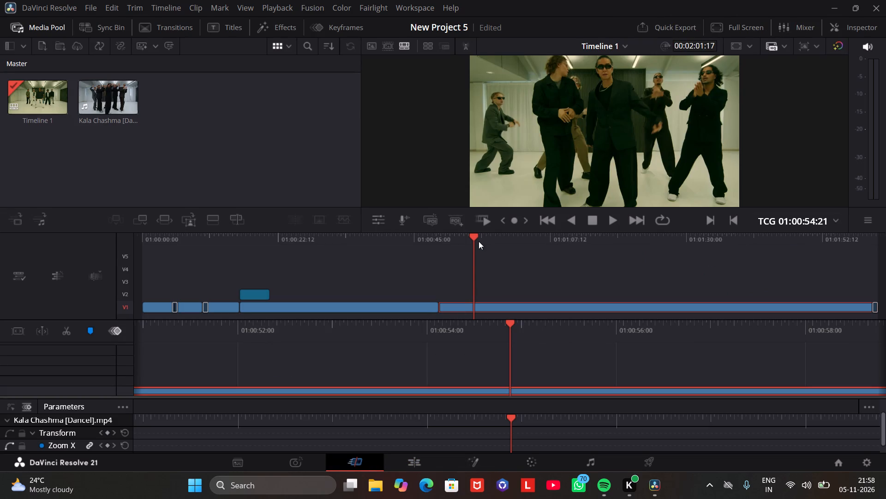
# Delete the PlanarTracker1 node from the last V1 clip's Fusion composition, with the playhead at about 01:01:00:09.
pyautogui.moveTo(480, 233); pyautogui.dragTo(511, 237)
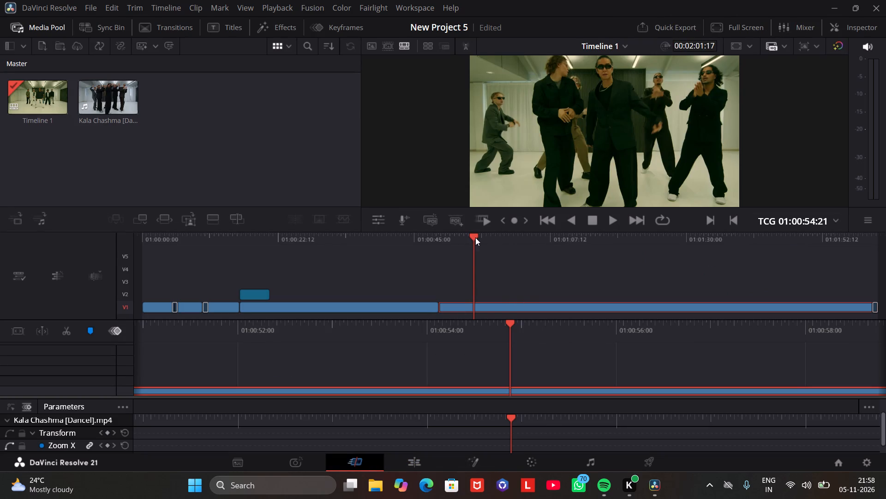
pyautogui.moveTo(478, 238); pyautogui.dragTo(511, 242)
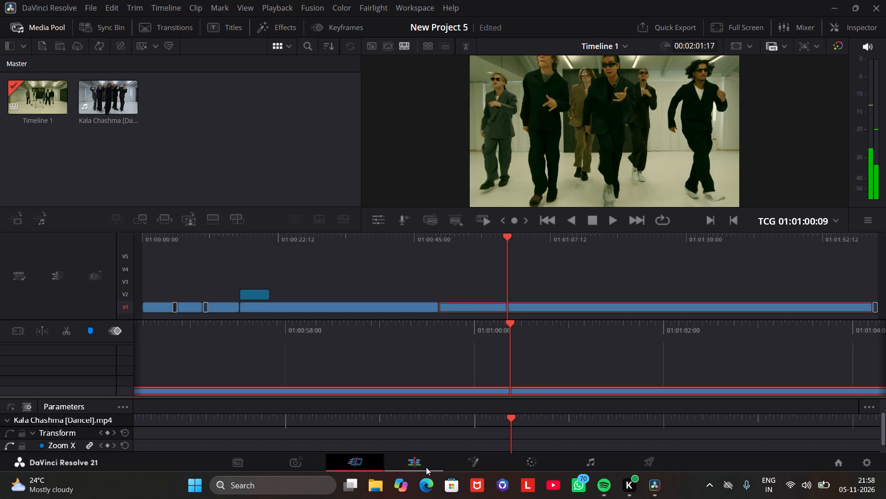
pyautogui.click(425, 467)
pyautogui.click(473, 464)
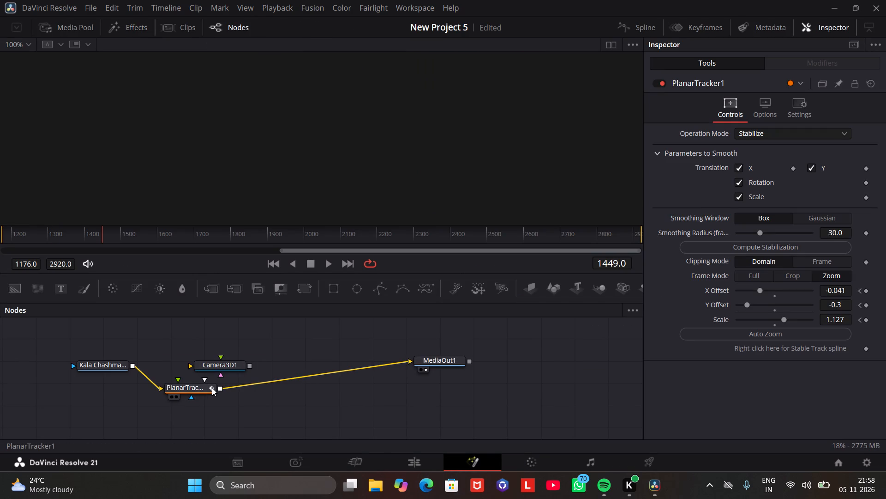
pyautogui.rightClick(199, 389)
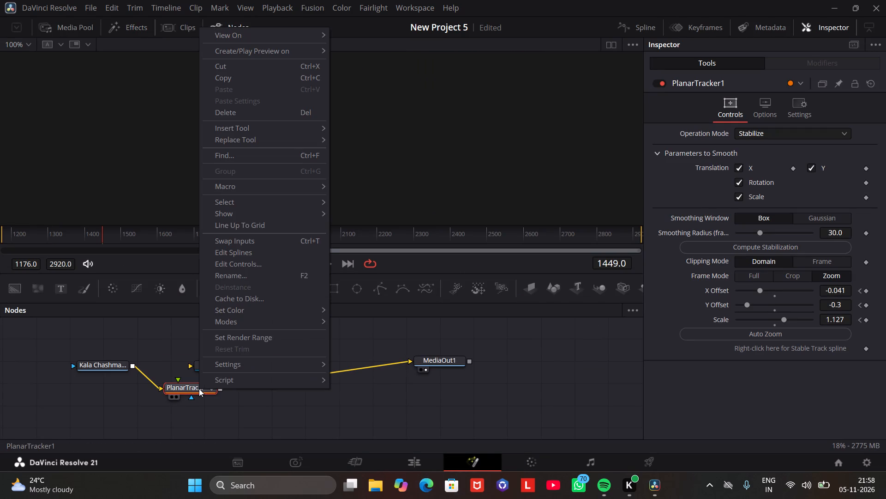
pyautogui.click(236, 113)
# Delete the Camera3D1 node from the last V1 clip's Fusion composition.
pyautogui.rightClick(226, 365)
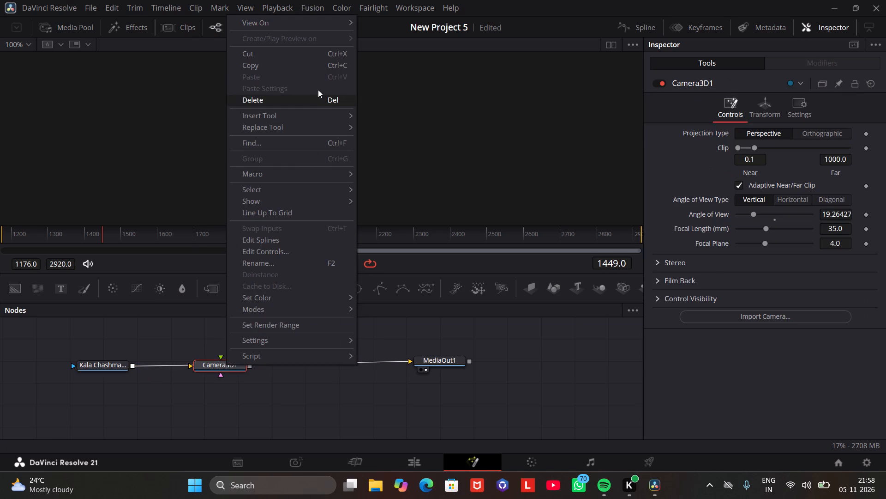
pyautogui.click(314, 97)
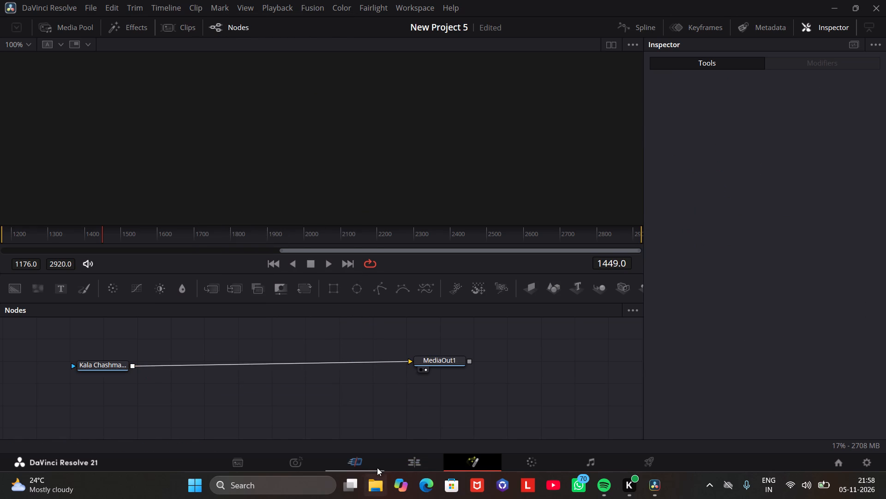
# Scrub through the last V1 clip between about 01:00:51 and 01:01:02 to examine its footage, ending at 01:00:55:23.
pyautogui.click(374, 464)
pyautogui.moveTo(509, 234); pyautogui.dragTo(480, 252)
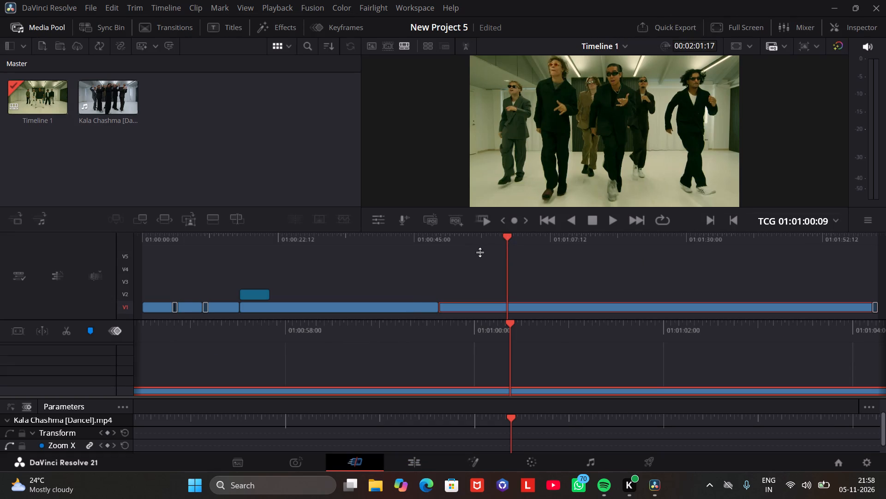
pyautogui.moveTo(480, 252); pyautogui.dragTo(486, 251)
pyautogui.moveTo(507, 236); pyautogui.dragTo(510, 253)
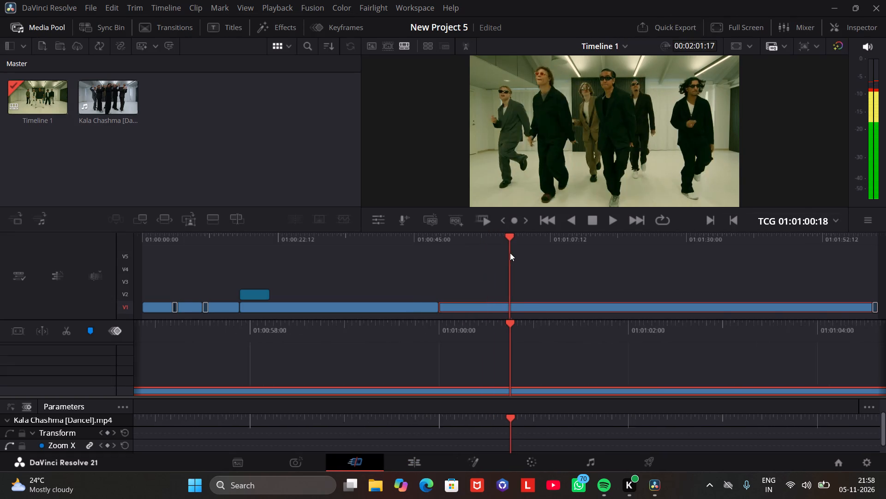
pyautogui.moveTo(510, 253); pyautogui.dragTo(518, 253)
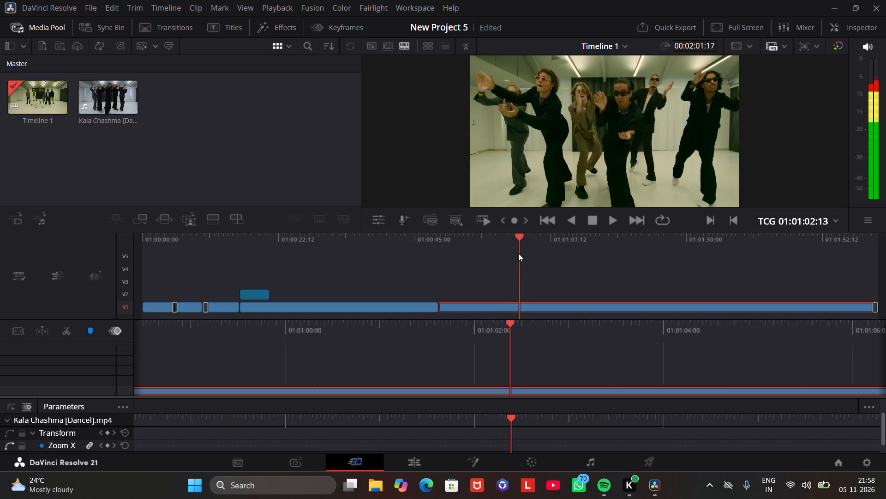
pyautogui.moveTo(518, 253); pyautogui.dragTo(484, 245)
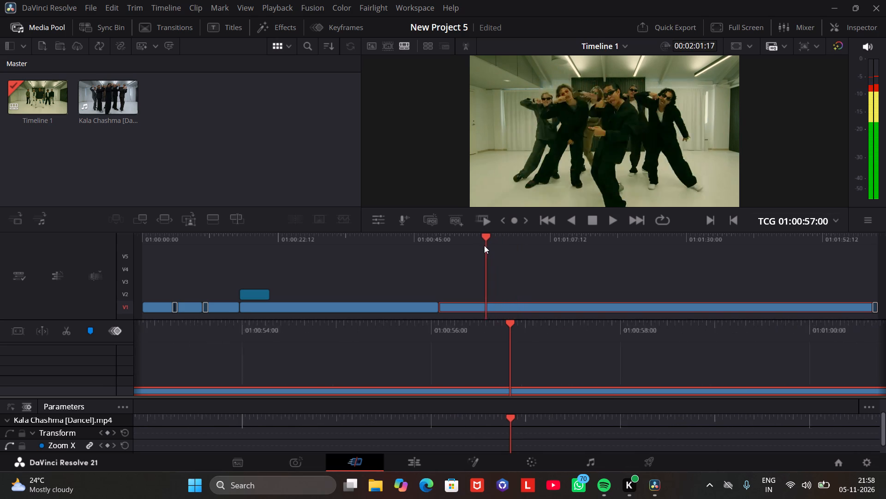
pyautogui.moveTo(484, 245); pyautogui.dragTo(451, 238)
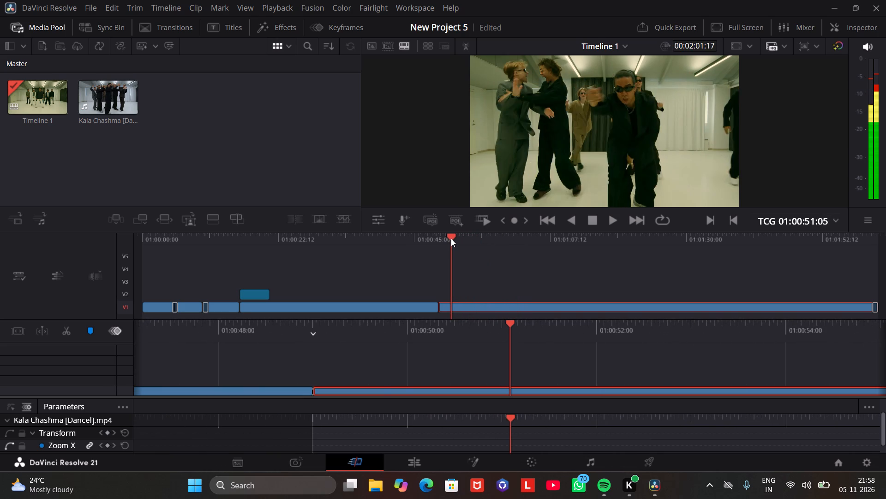
pyautogui.moveTo(451, 238); pyautogui.dragTo(471, 239)
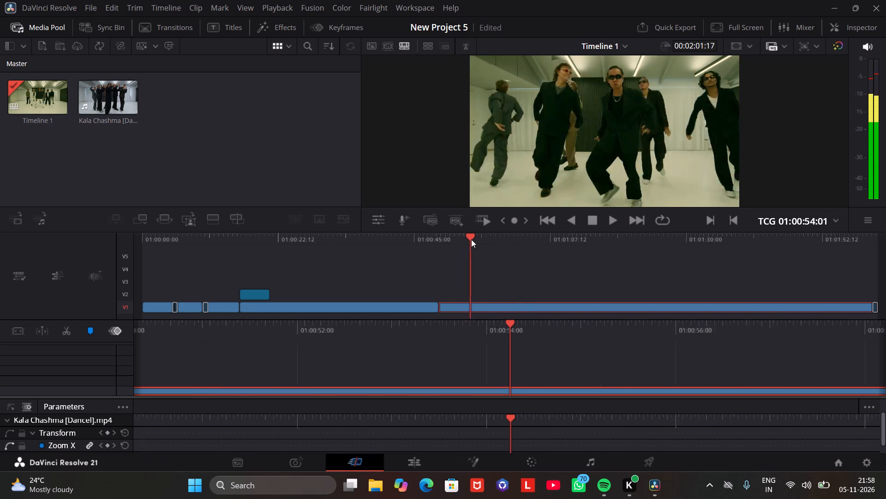
pyautogui.moveTo(471, 239); pyautogui.dragTo(480, 237)
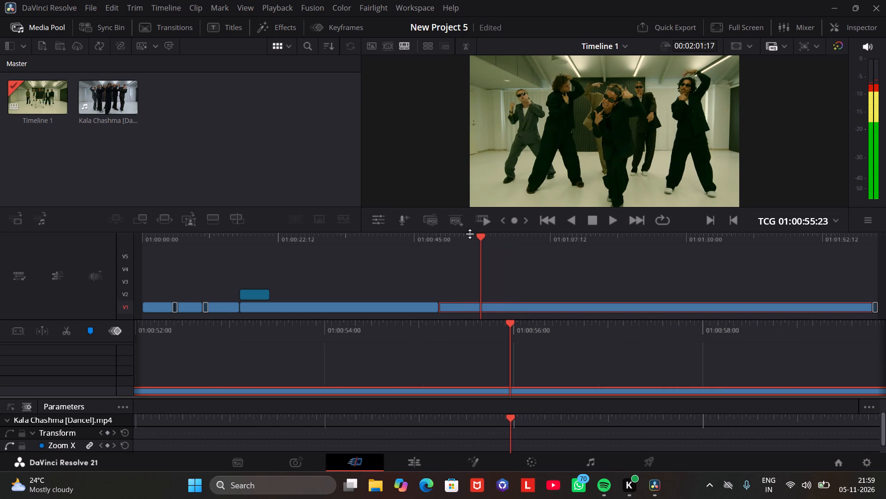
# Add a Camera Shake (CShk) node between the Kala Chashma media node and MediaOut1 in the last V1 clip's Fusion composition.
pyautogui.click(472, 456)
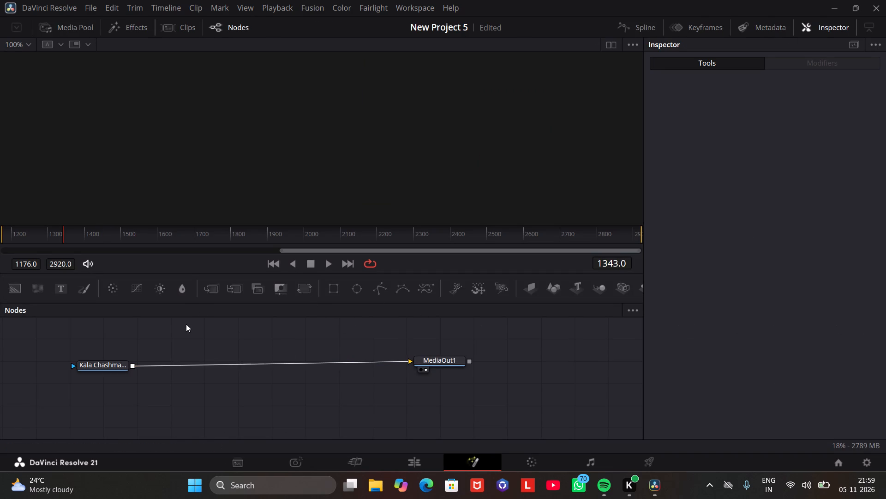
pyautogui.hotkey('shift', 'space')
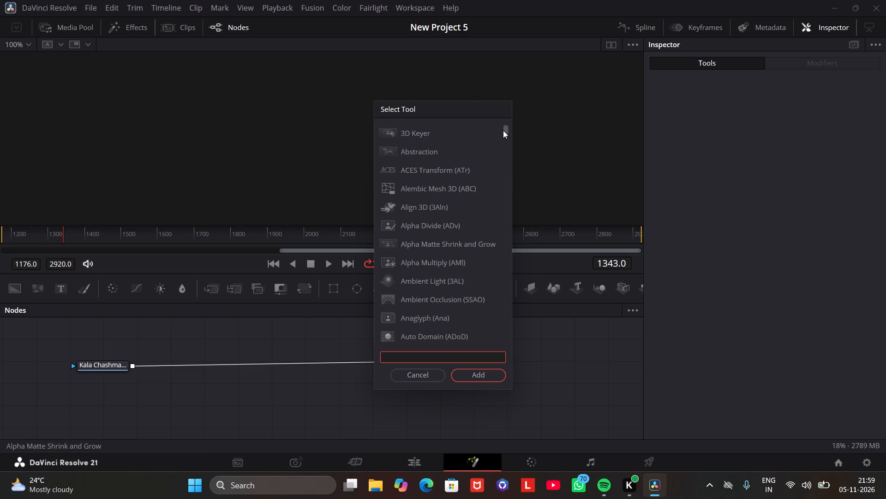
pyautogui.moveTo(503, 130); pyautogui.dragTo(511, 140)
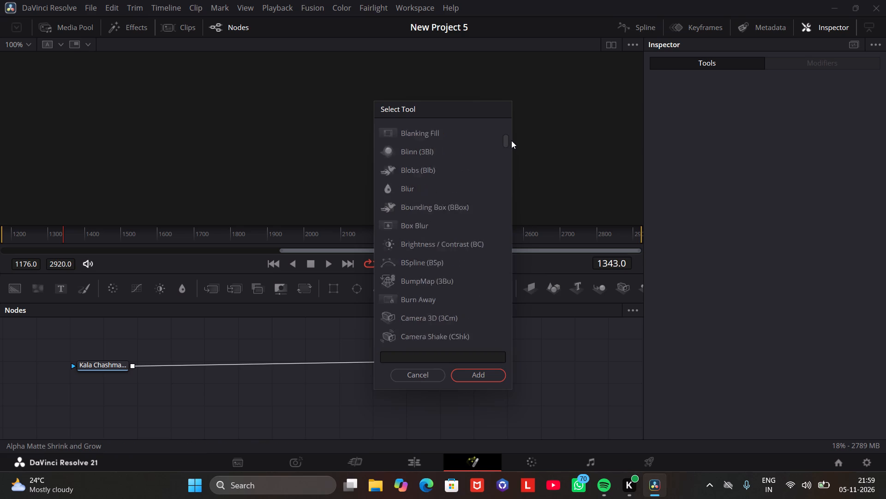
pyautogui.moveTo(511, 140); pyautogui.dragTo(512, 142)
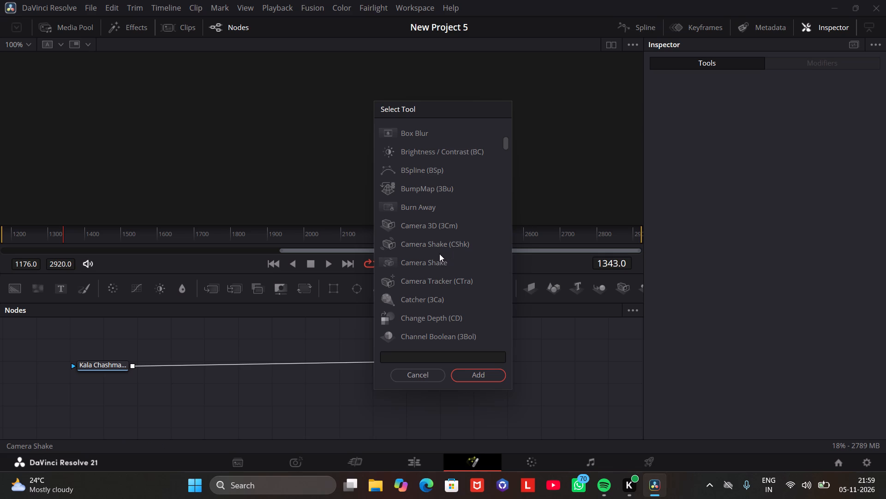
pyautogui.moveTo(434, 241); pyautogui.dragTo(426, 251)
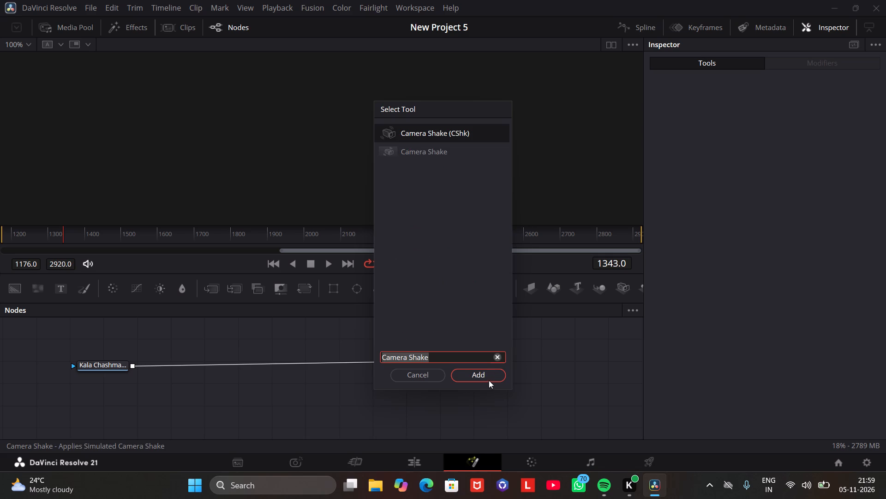
pyautogui.click(487, 375)
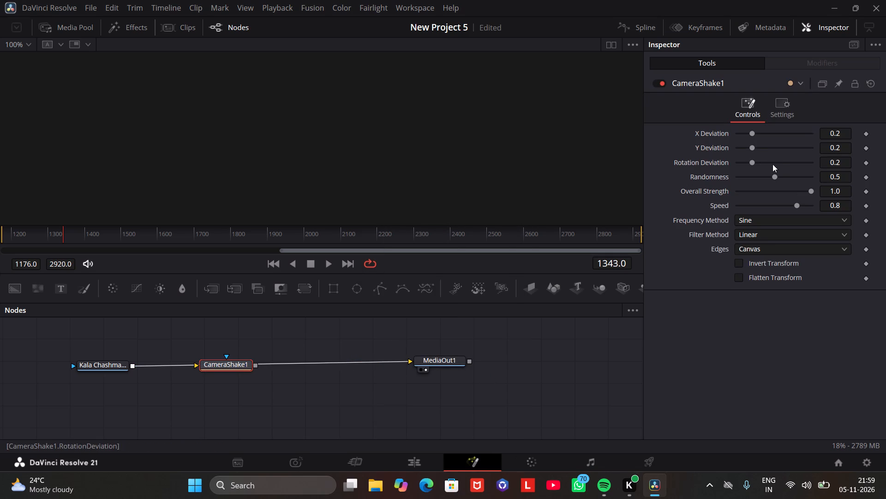
# Set the CameraShake1 node's Speed to 1.0, Frequency Method to Square Wave and Filter Method to Cubic.
pyautogui.moveTo(798, 206); pyautogui.dragTo(821, 211)
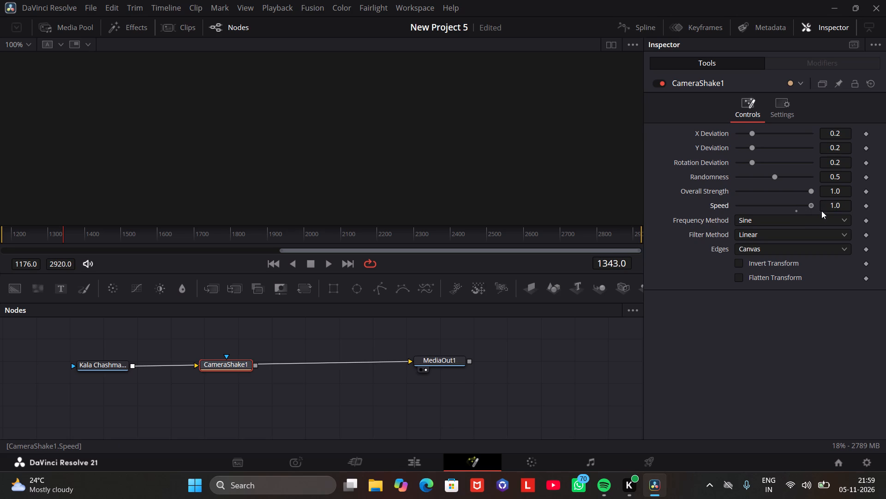
pyautogui.moveTo(821, 211); pyautogui.dragTo(822, 211)
pyautogui.click(831, 222)
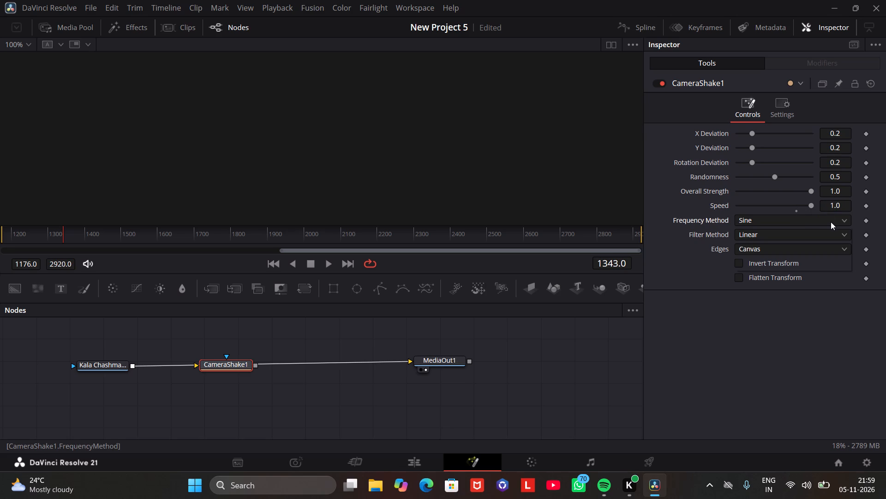
pyautogui.click(831, 222)
pyautogui.click(830, 223)
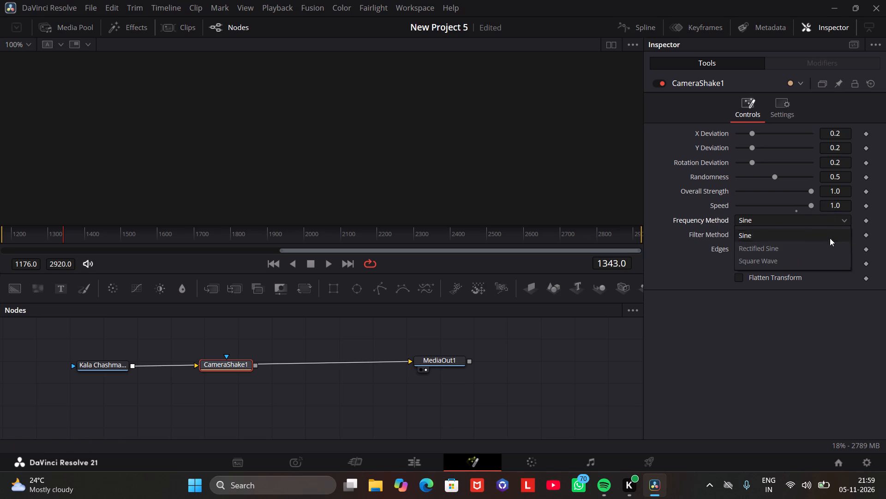
pyautogui.click(826, 256)
pyautogui.click(822, 235)
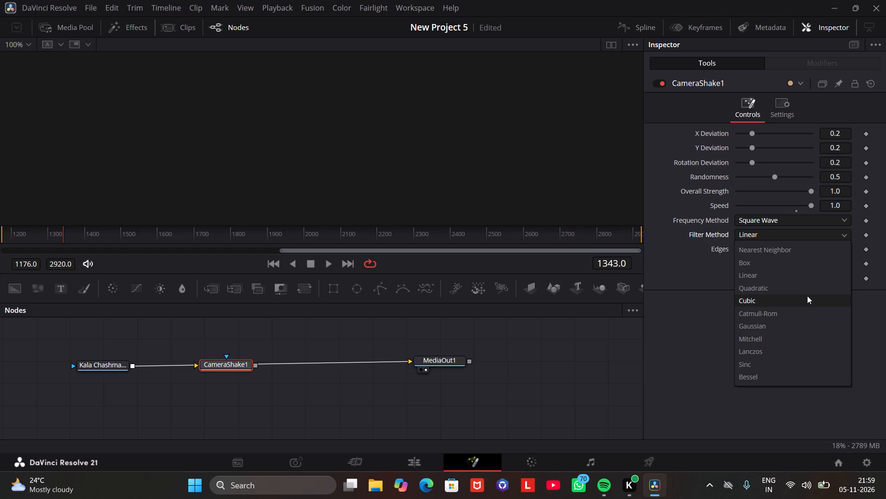
pyautogui.click(807, 296)
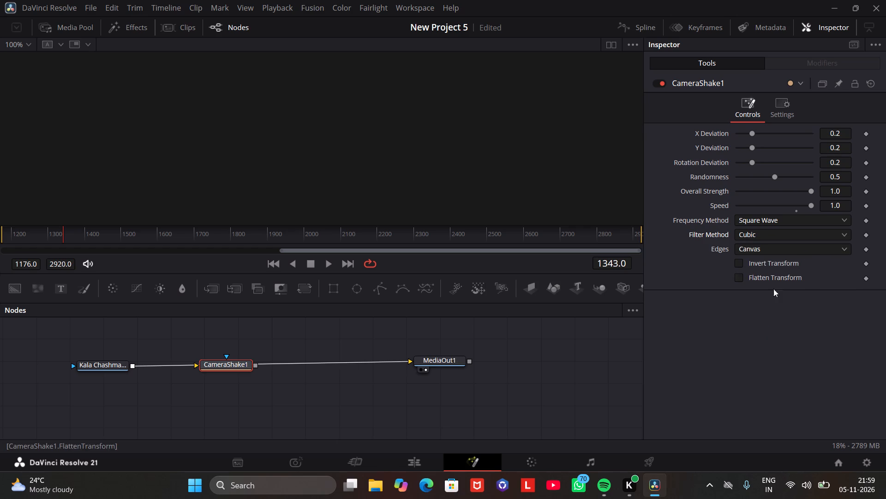
# Play Timeline 1 across the cut into the last V1 clip to check the camera shake, stopping at 01:00:52:18.
pyautogui.click(374, 461)
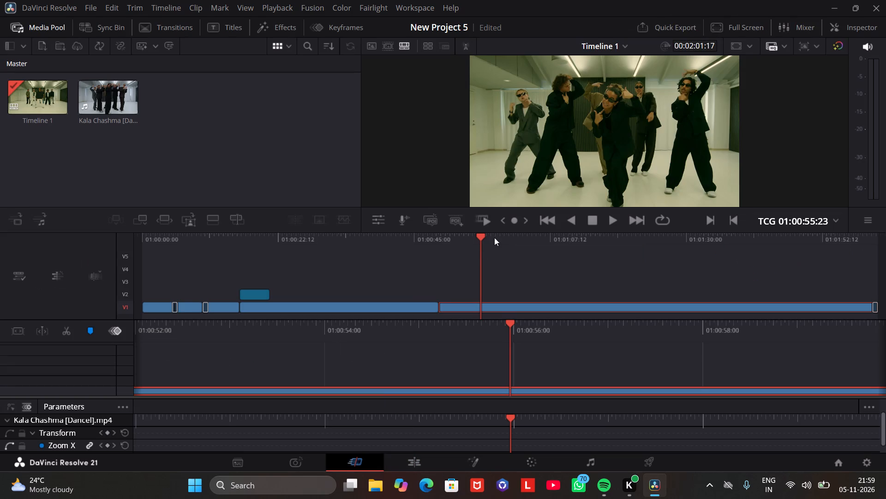
pyautogui.moveTo(480, 237); pyautogui.dragTo(478, 292)
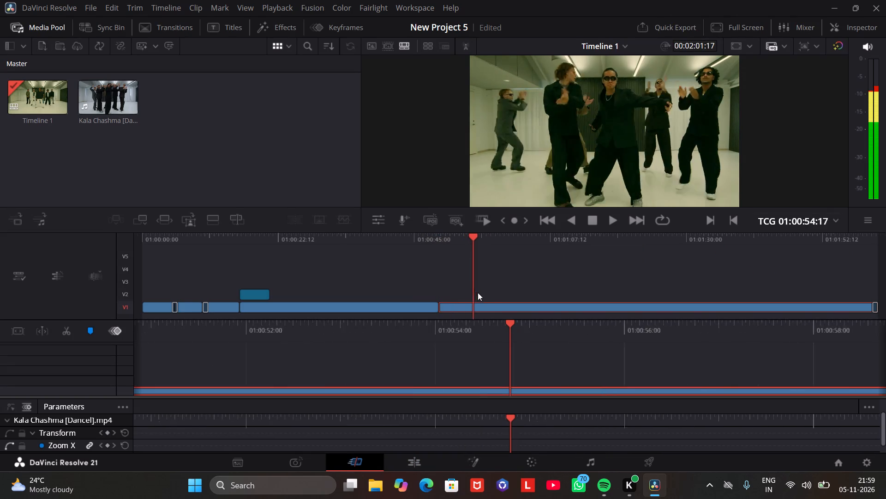
pyautogui.moveTo(478, 292); pyautogui.dragTo(407, 299)
pyautogui.click(608, 219)
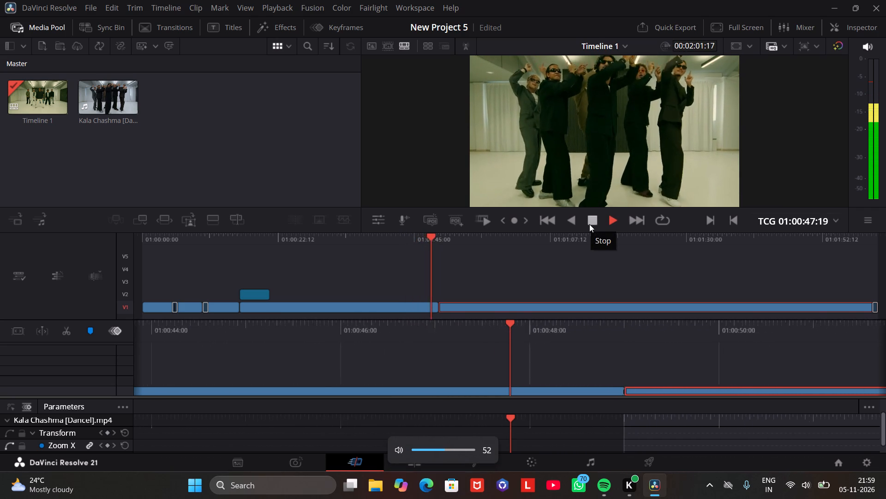
pyautogui.moveTo(444, 236); pyautogui.dragTo(487, 247)
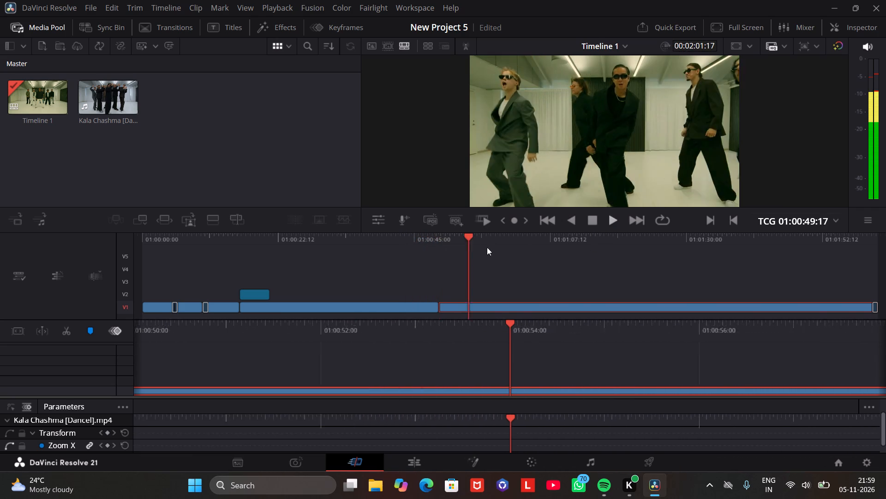
pyautogui.moveTo(487, 247); pyautogui.dragTo(443, 257)
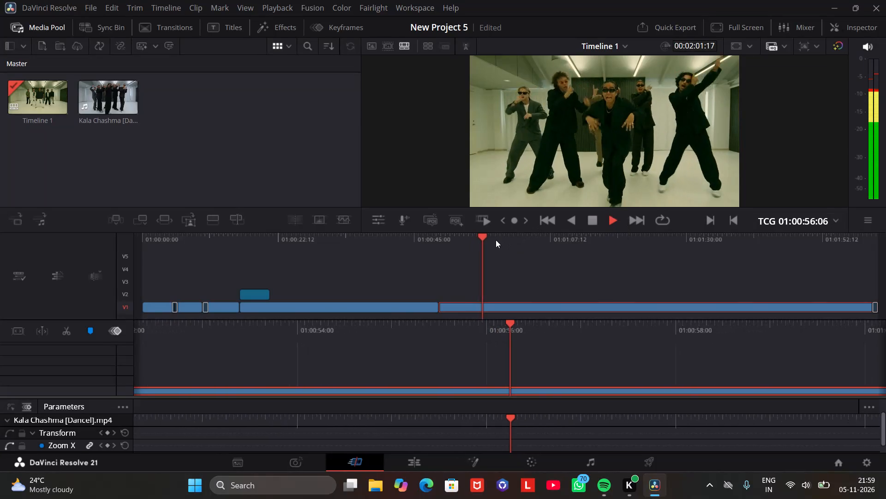
pyautogui.moveTo(489, 239); pyautogui.dragTo(392, 301)
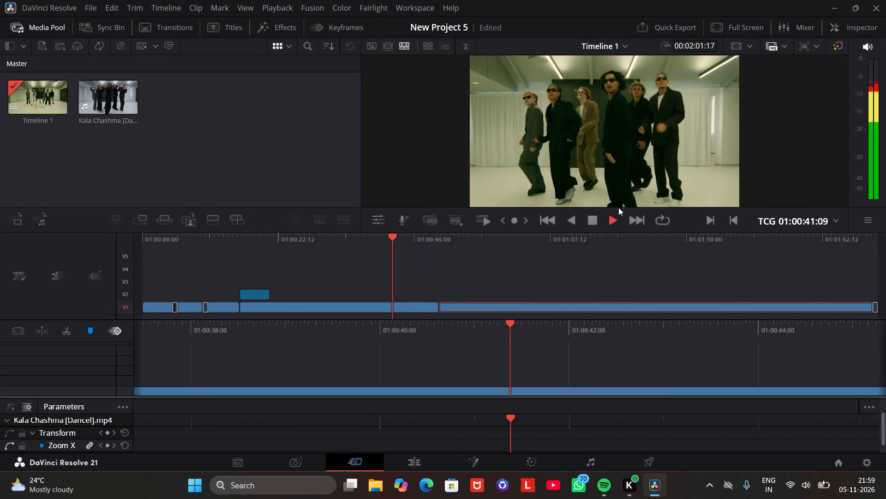
pyautogui.moveTo(406, 237); pyautogui.dragTo(394, 244)
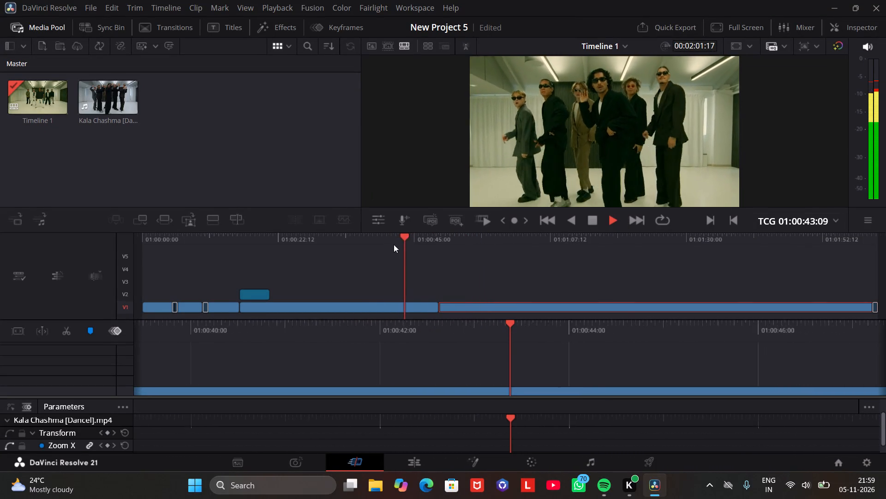
pyautogui.moveTo(394, 244); pyautogui.dragTo(323, 286)
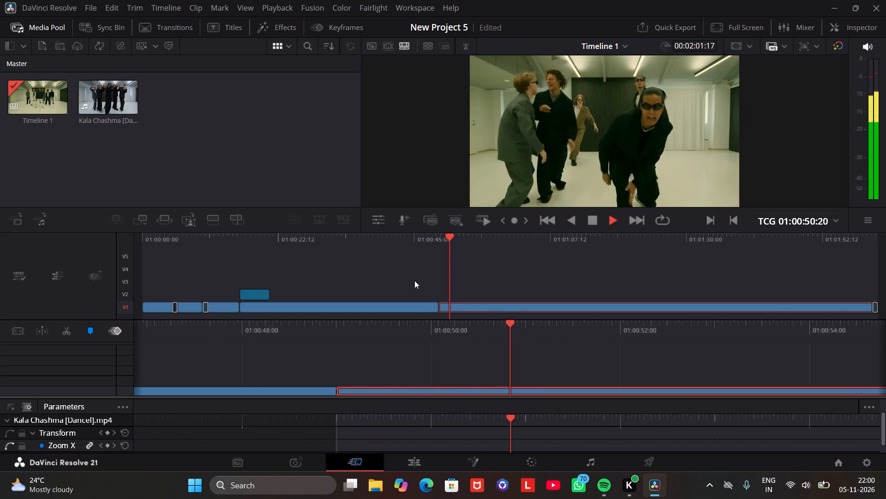
pyautogui.click(595, 217)
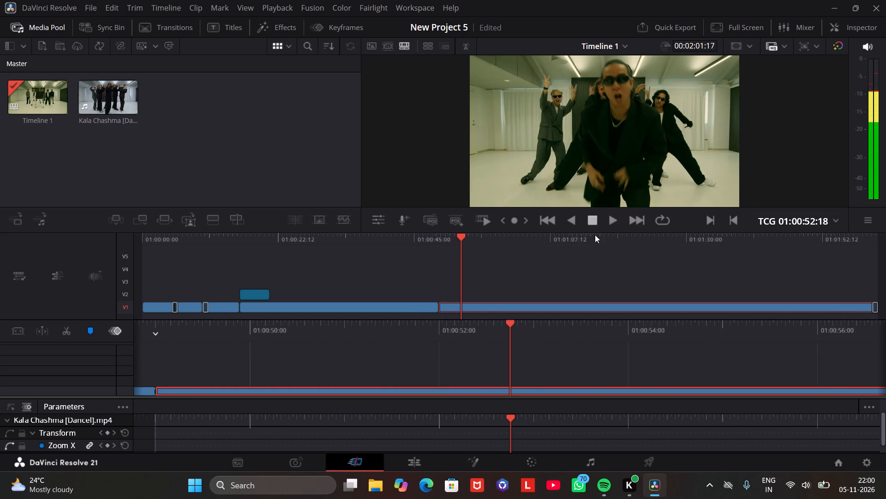
# Increase the CameraShake1 node's X Deviation to about 0.417 and Y Deviation to about 0.591.
pyautogui.click(479, 462)
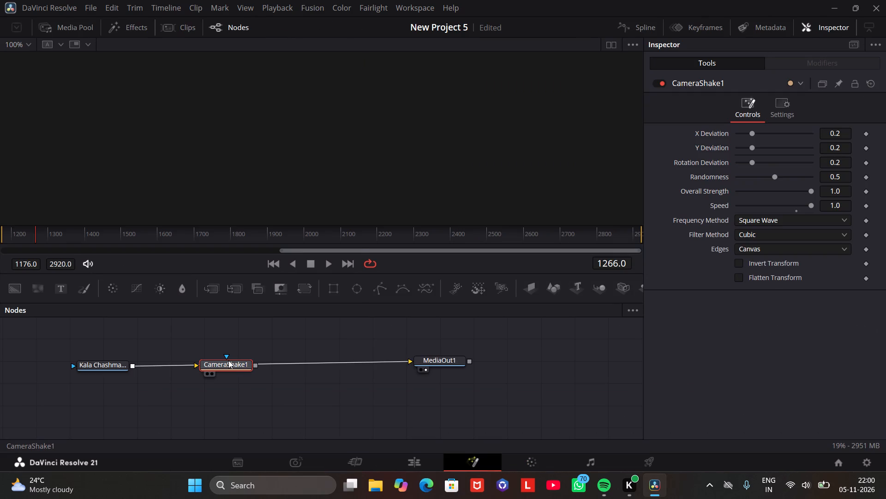
pyautogui.rightClick(228, 360)
pyautogui.click(520, 377)
pyautogui.moveTo(753, 131); pyautogui.dragTo(766, 133)
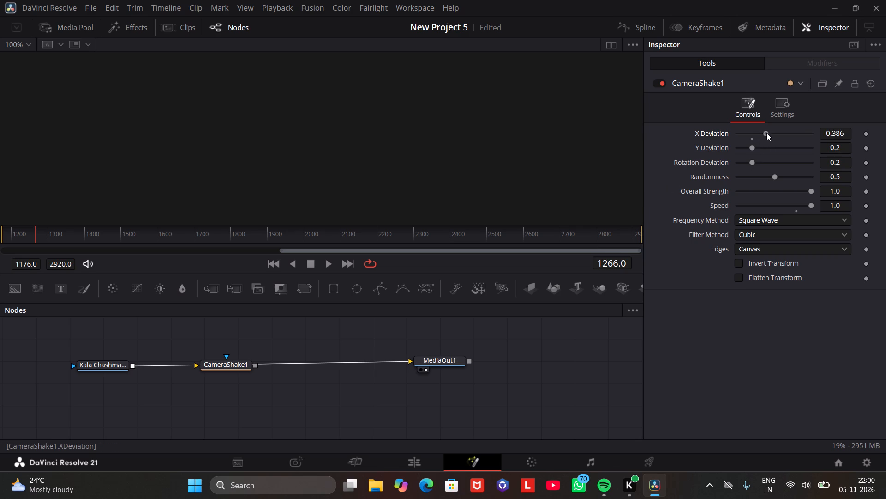
pyautogui.moveTo(766, 133); pyautogui.dragTo(769, 133)
pyautogui.moveTo(750, 147); pyautogui.dragTo(779, 150)
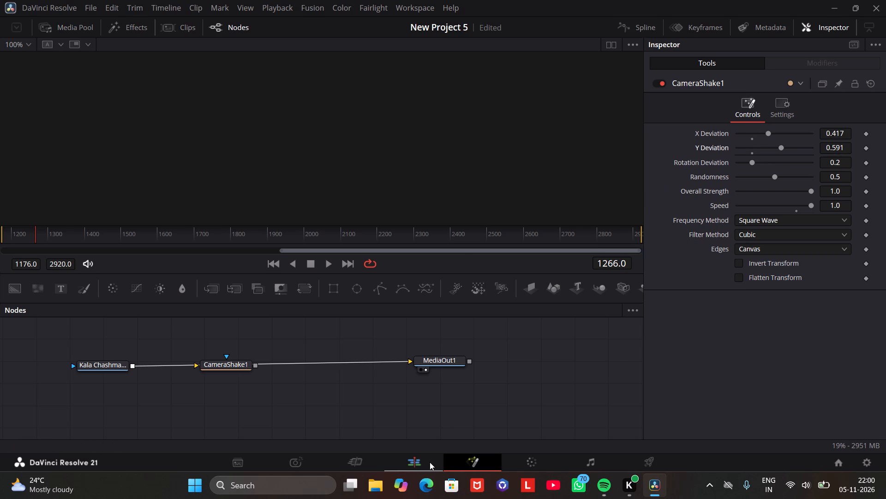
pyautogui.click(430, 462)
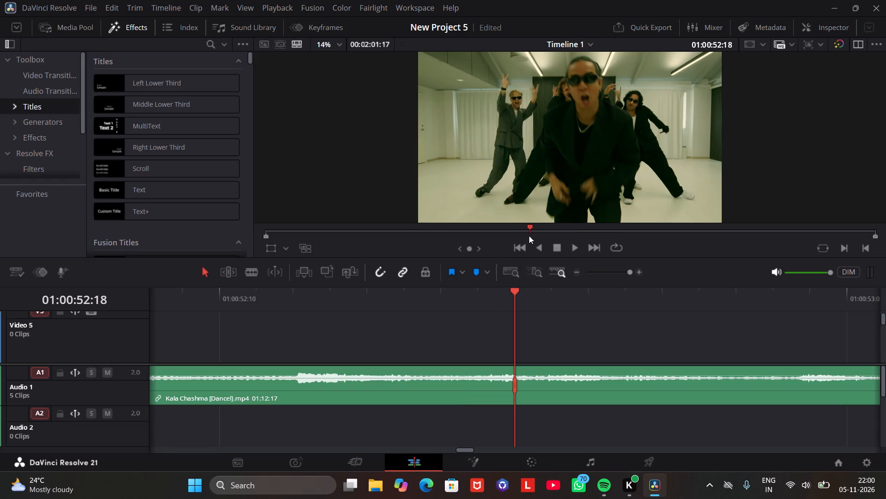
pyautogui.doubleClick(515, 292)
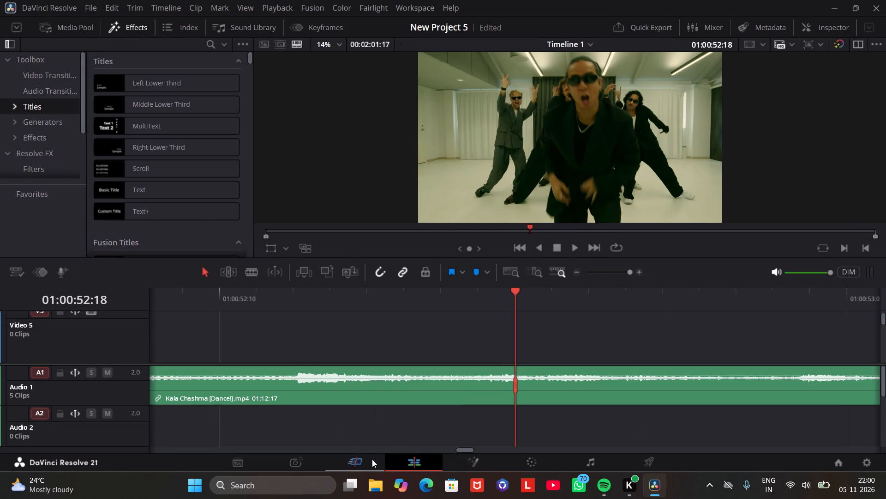
# Play and scrub the last V1 clip on the Cut page to check the camera shake, stopping at 01:01:01:18.
pyautogui.click(367, 461)
pyautogui.moveTo(458, 234); pyautogui.dragTo(437, 247)
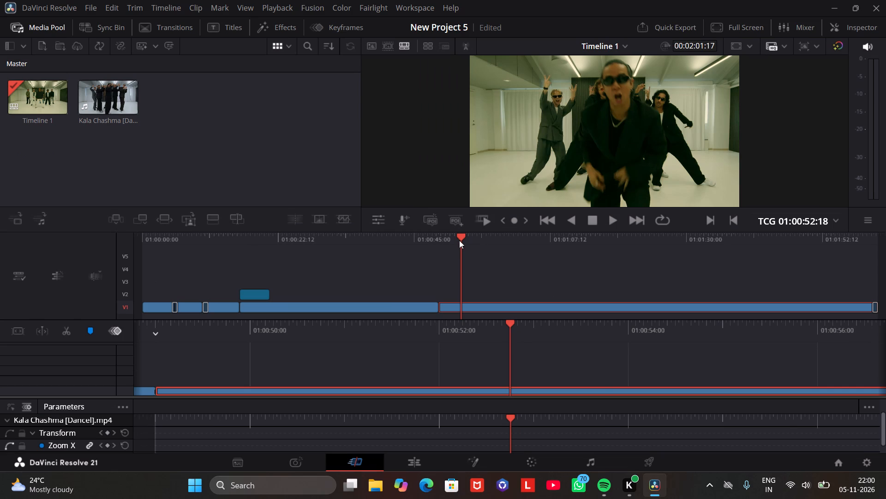
pyautogui.moveTo(459, 239); pyautogui.dragTo(436, 255)
pyautogui.click(613, 216)
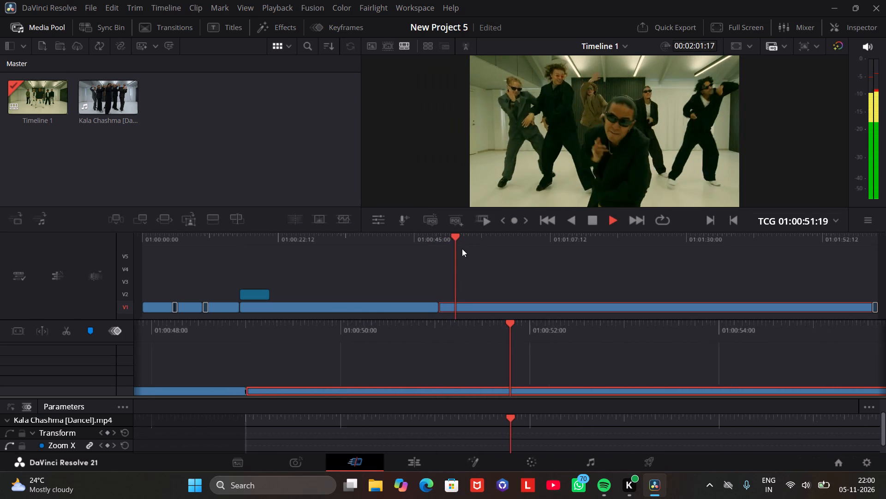
pyautogui.moveTo(456, 236); pyautogui.dragTo(478, 242)
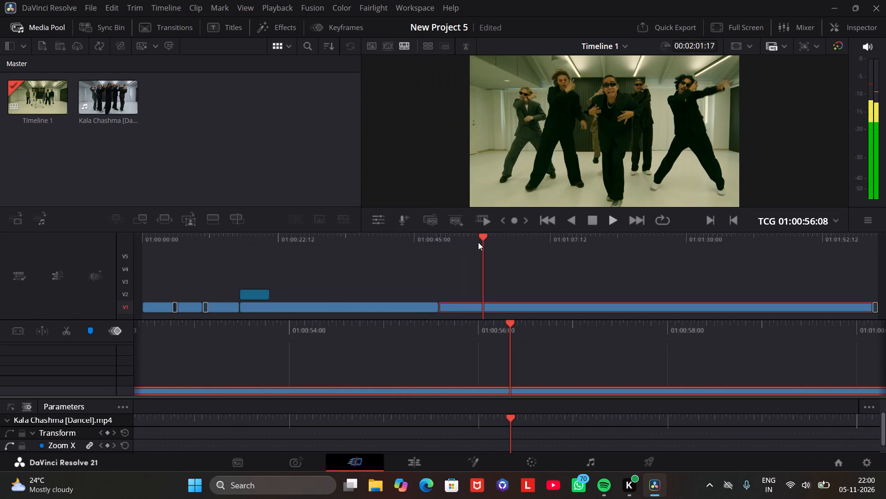
pyautogui.moveTo(478, 242); pyautogui.dragTo(503, 248)
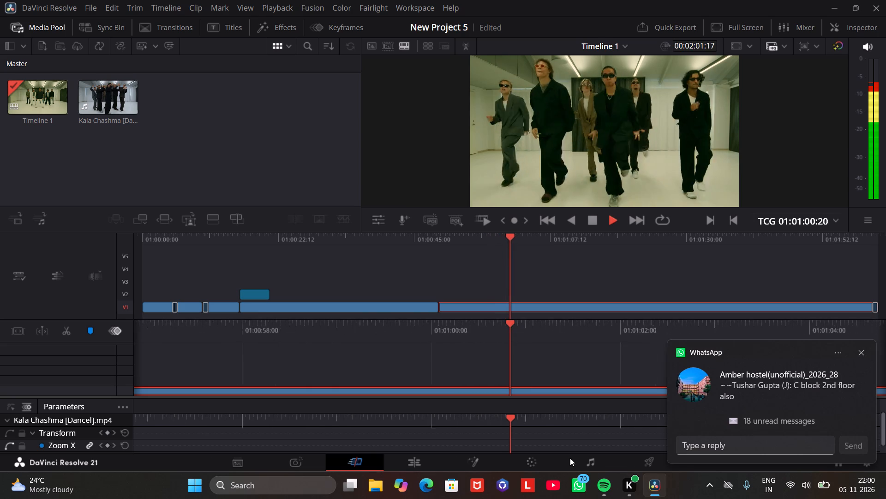
pyautogui.click(589, 222)
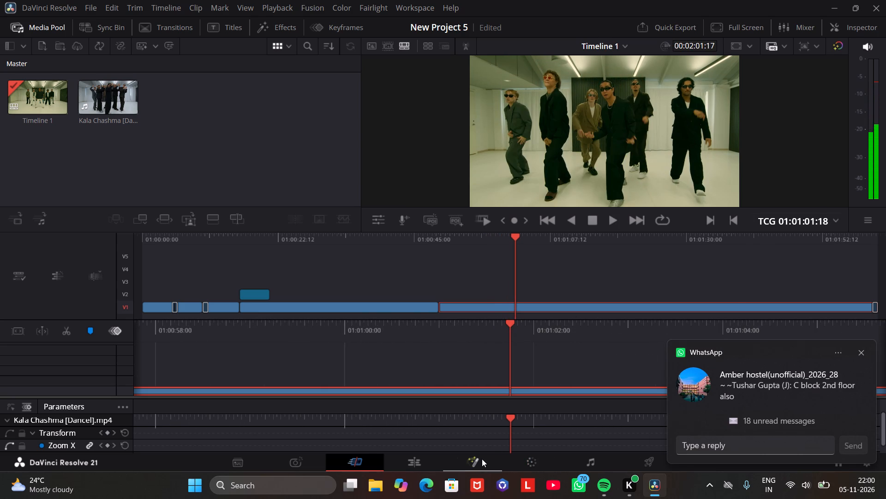
# Delete the CameraShake1 node from the last V1 clip's Fusion composition.
pyautogui.click(482, 459)
pyautogui.rightClick(238, 364)
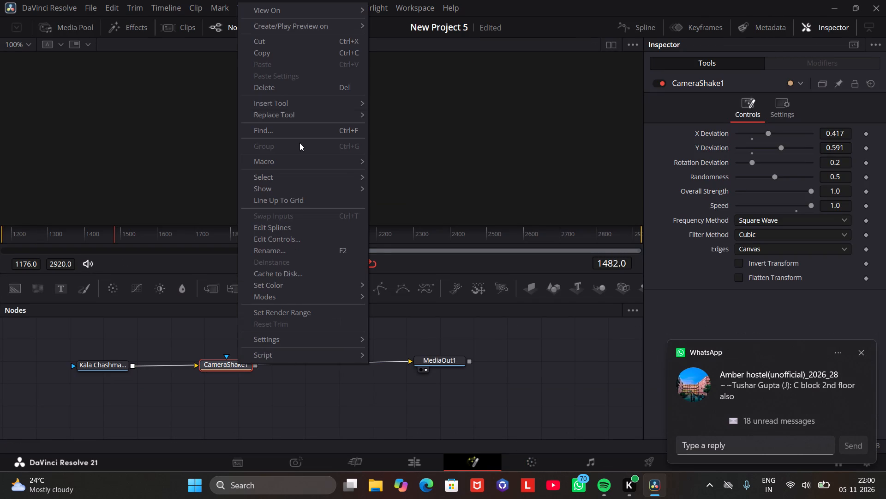
pyautogui.click(305, 90)
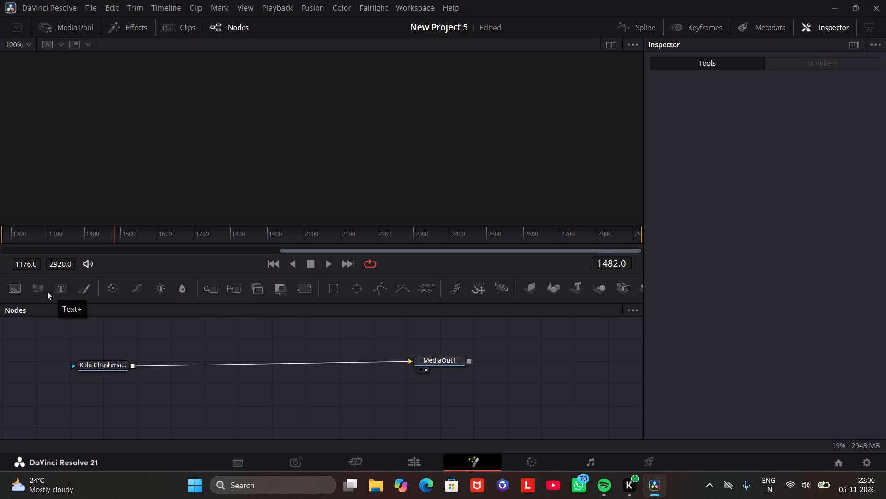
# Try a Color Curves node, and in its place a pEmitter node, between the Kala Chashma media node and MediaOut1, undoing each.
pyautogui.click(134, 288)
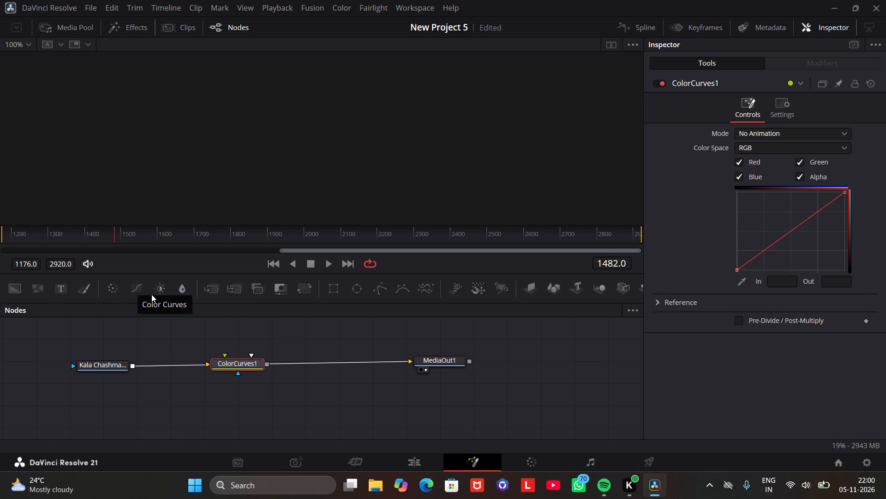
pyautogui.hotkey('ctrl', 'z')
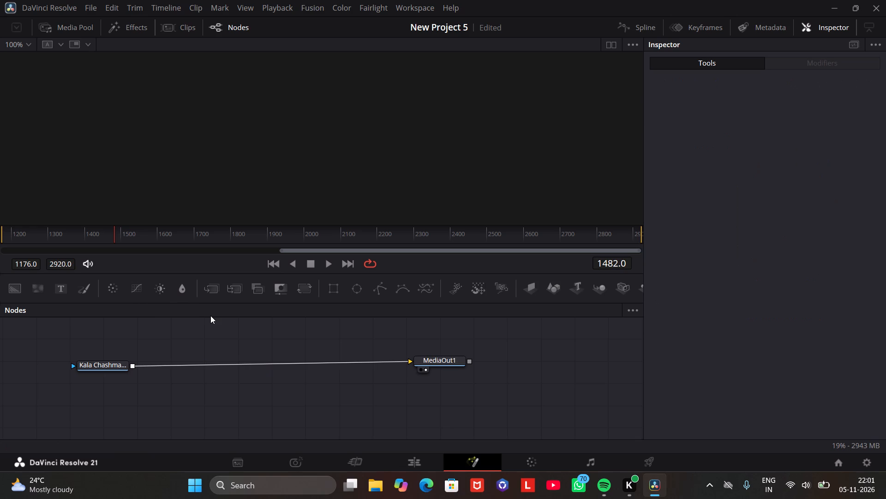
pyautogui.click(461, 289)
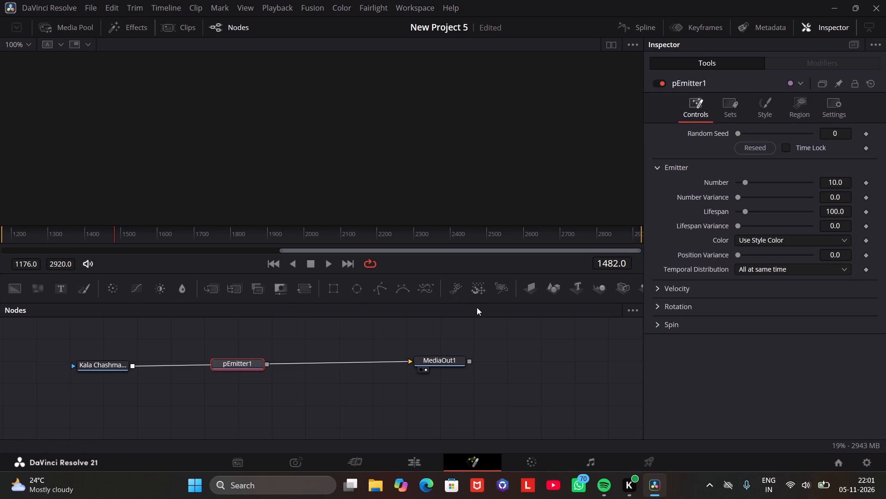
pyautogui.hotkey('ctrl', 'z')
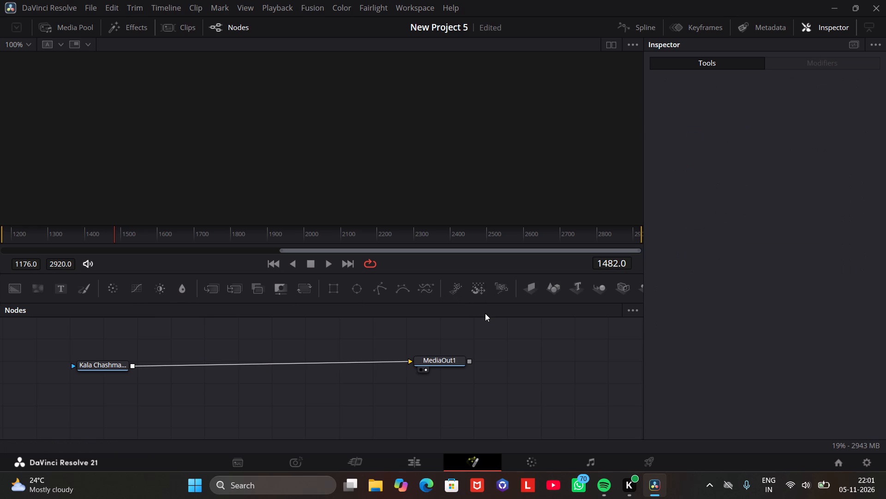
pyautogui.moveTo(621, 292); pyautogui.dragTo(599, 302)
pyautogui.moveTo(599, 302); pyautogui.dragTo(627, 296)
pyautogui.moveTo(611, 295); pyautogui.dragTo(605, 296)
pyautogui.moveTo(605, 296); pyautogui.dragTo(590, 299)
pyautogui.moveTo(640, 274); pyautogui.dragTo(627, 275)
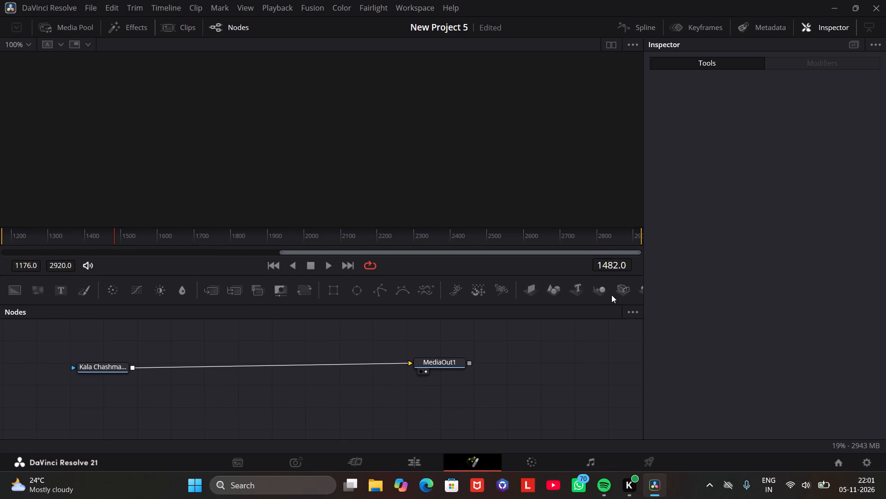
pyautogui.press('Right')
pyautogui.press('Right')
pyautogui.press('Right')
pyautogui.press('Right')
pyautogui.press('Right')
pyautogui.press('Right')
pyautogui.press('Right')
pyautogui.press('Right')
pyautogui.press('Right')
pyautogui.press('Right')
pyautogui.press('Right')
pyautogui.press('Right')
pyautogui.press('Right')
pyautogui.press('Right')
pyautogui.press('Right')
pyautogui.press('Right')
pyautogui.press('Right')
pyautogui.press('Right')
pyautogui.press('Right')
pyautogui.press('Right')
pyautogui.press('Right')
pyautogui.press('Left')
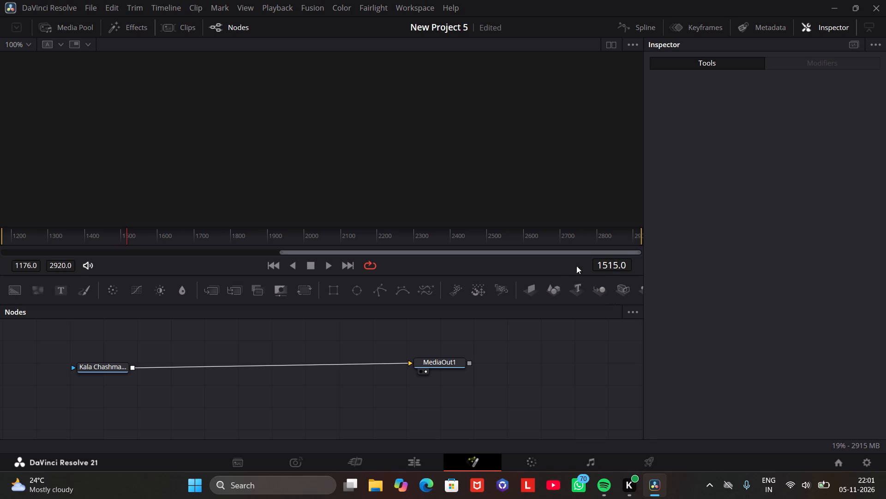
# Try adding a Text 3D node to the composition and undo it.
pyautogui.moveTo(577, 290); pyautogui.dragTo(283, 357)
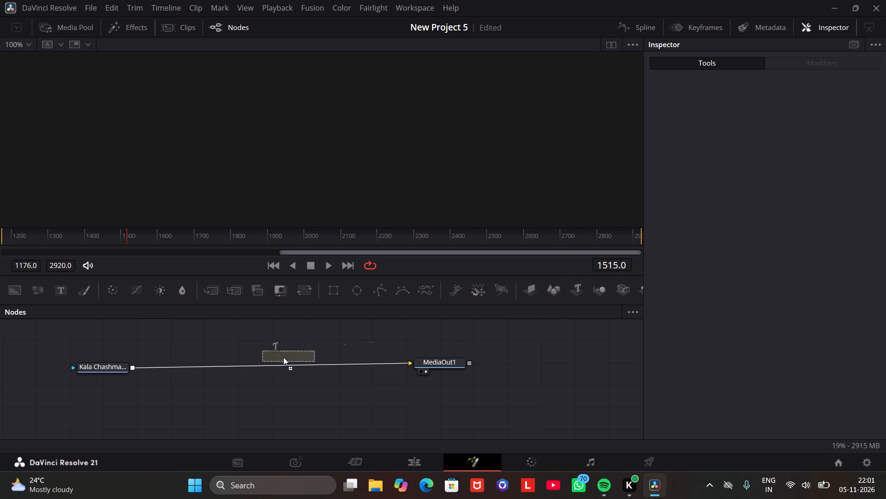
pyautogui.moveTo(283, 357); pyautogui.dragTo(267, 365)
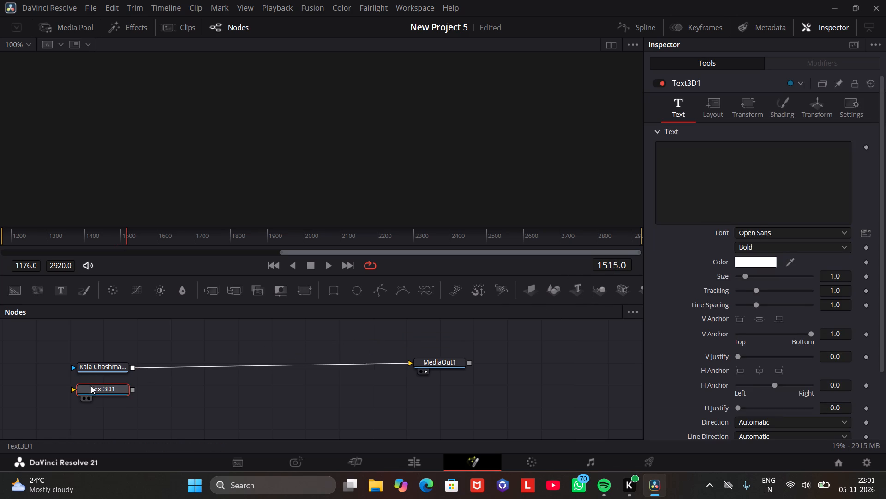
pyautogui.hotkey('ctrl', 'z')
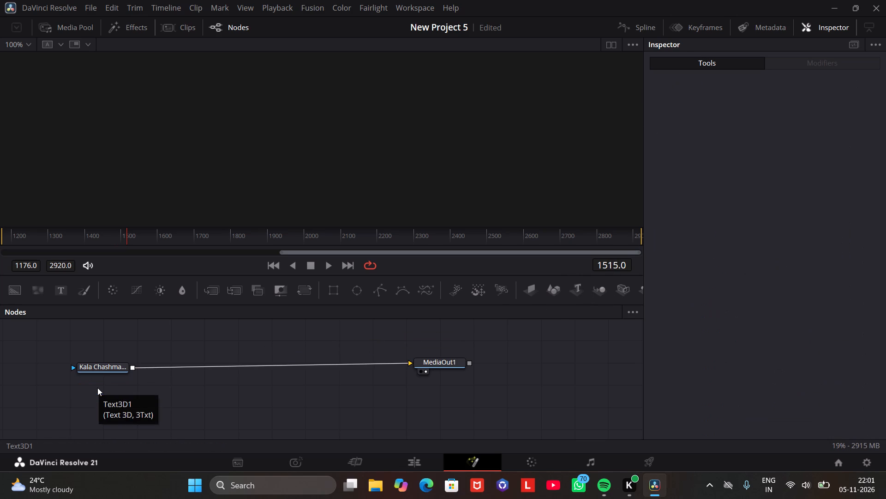
# Go to frame 1176 and add a Text 3D node connected between the Kala Chashma media node and MediaOut1.
pyautogui.moveTo(127, 235); pyautogui.dragTo(100, 252)
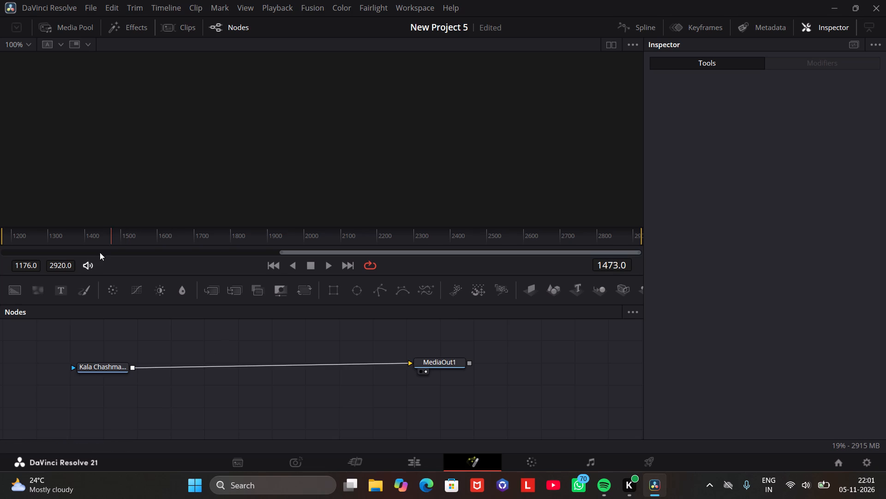
pyautogui.moveTo(100, 252); pyautogui.dragTo(0, 290)
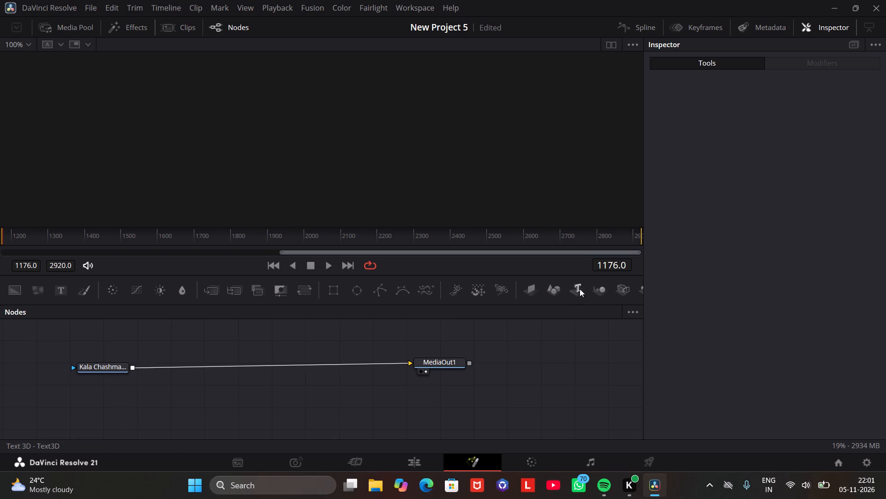
pyautogui.moveTo(580, 289); pyautogui.dragTo(217, 398)
pyautogui.moveTo(217, 398); pyautogui.dragTo(220, 367)
pyautogui.moveTo(249, 367); pyautogui.dragTo(413, 364)
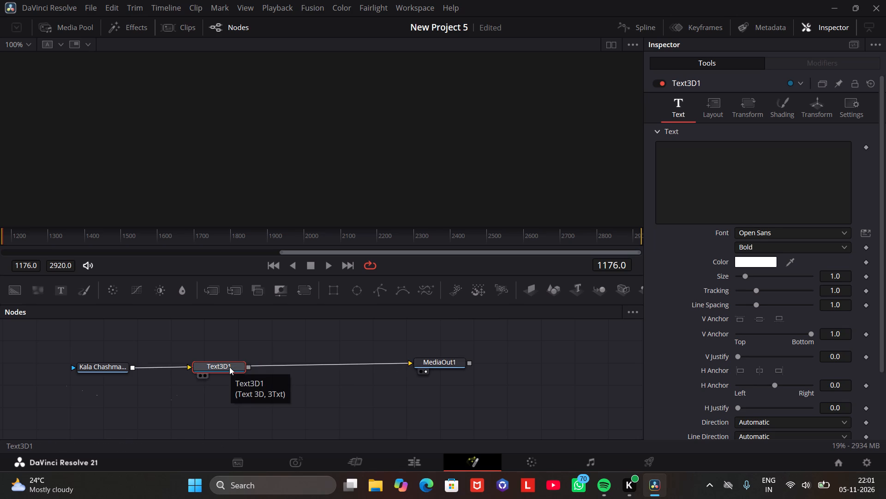
# Detach the Text3D1 node from the chain and place it above the line linking the media node to MediaOut1.
pyautogui.click(229, 367)
pyautogui.rightClick(229, 367)
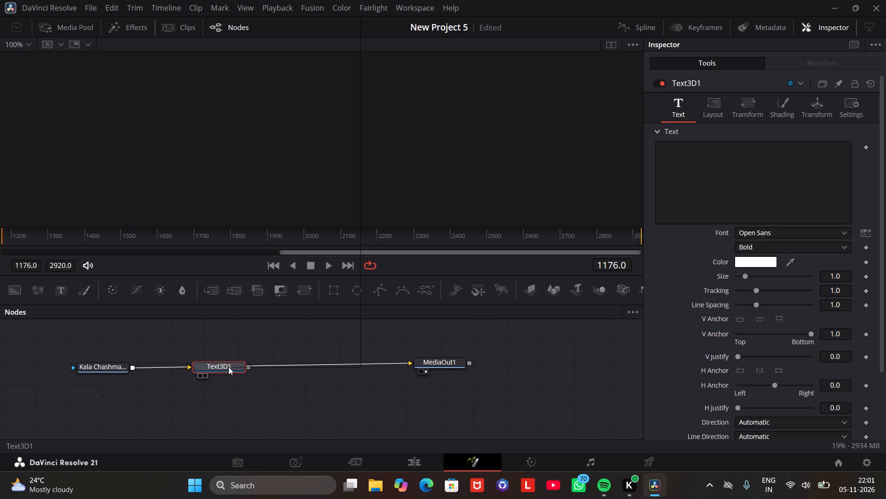
pyautogui.click(208, 373)
pyautogui.click(213, 364)
pyautogui.moveTo(219, 366); pyautogui.dragTo(210, 340)
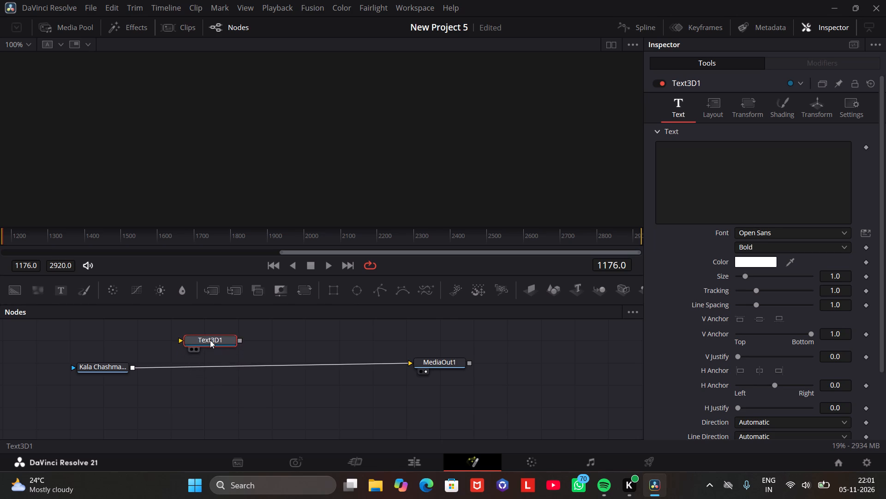
pyautogui.moveTo(210, 340); pyautogui.dragTo(215, 341)
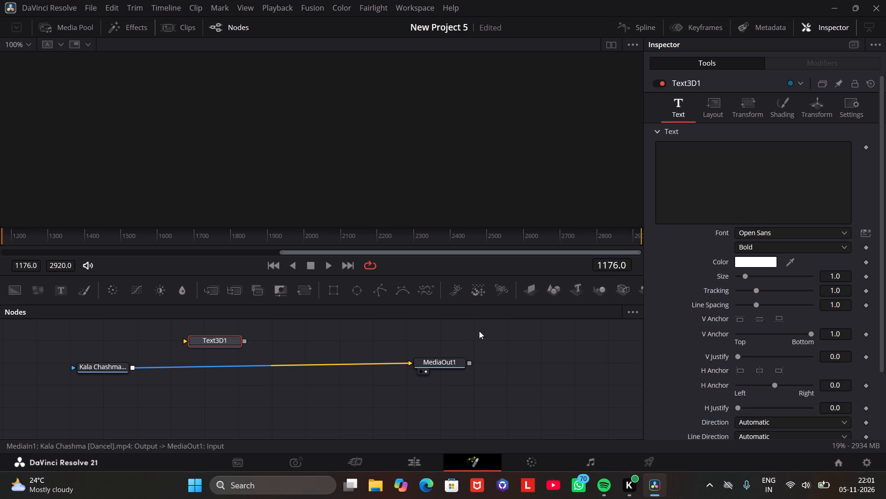
# Add a Merge 3D node fed by Text3D1 and wire it between the Kala Chashma media node and MediaOut1.
pyautogui.press('space')
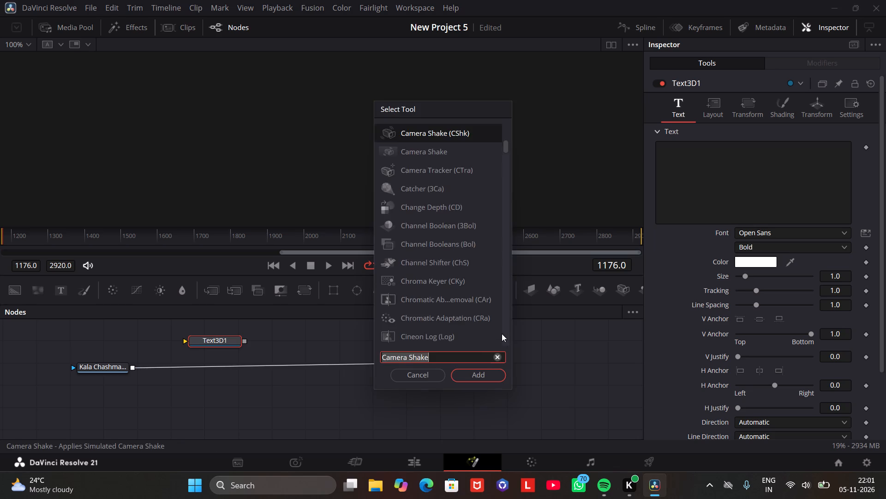
pyautogui.write('m')
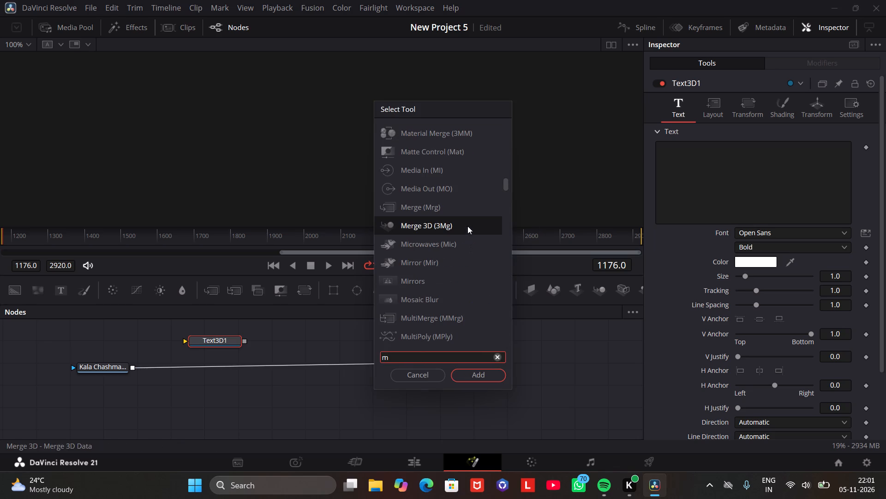
pyautogui.moveTo(467, 225); pyautogui.dragTo(232, 345)
pyautogui.click(456, 219)
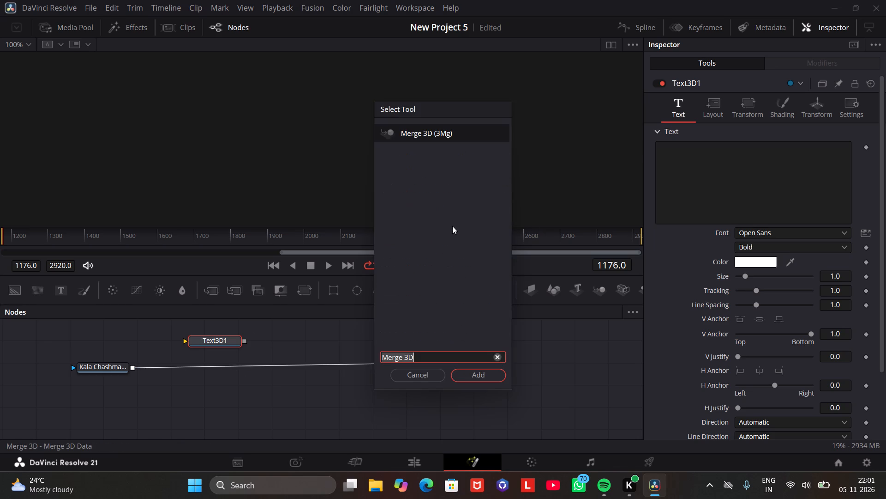
pyautogui.click(476, 375)
pyautogui.moveTo(283, 342); pyautogui.dragTo(217, 368)
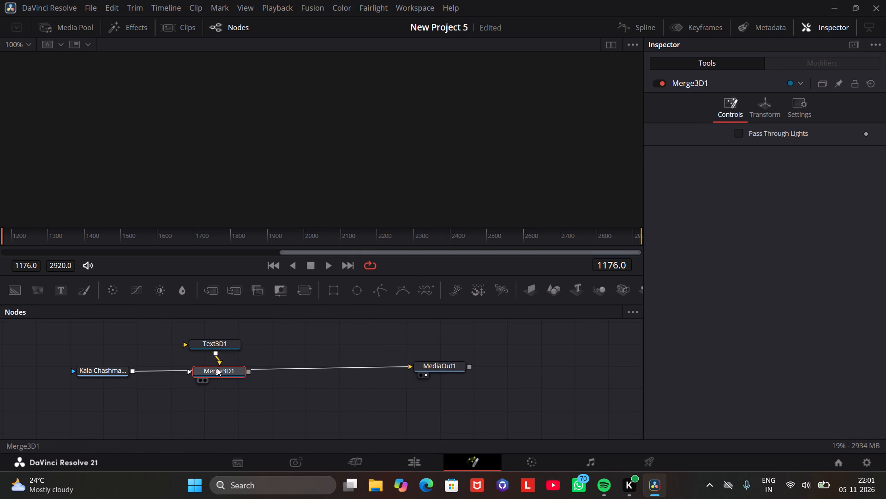
pyautogui.moveTo(217, 368); pyautogui.dragTo(216, 368)
pyautogui.moveTo(181, 374); pyautogui.dragTo(173, 375)
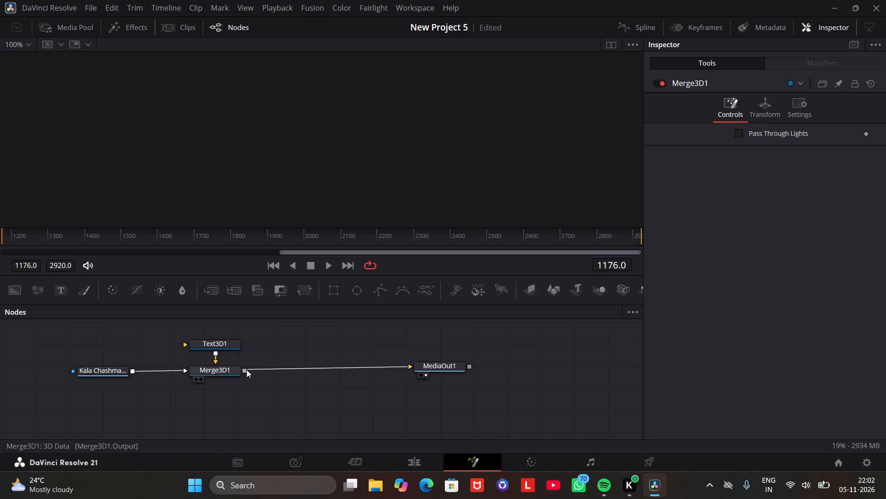
pyautogui.moveTo(245, 369); pyautogui.dragTo(409, 369)
pyautogui.click(411, 369)
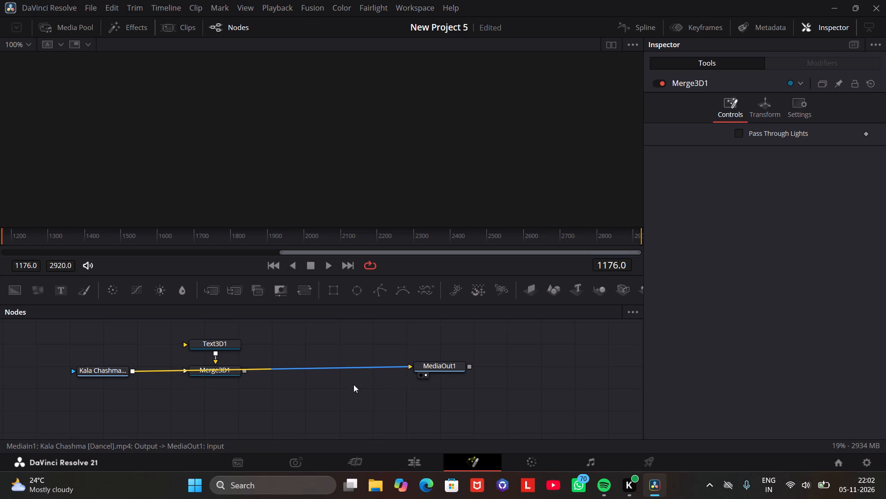
pyautogui.moveTo(246, 369); pyautogui.dragTo(413, 366)
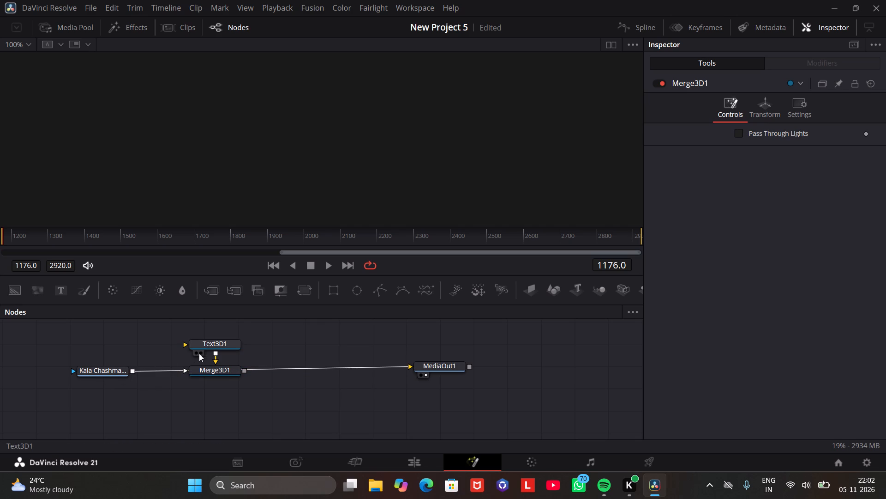
# Enter KAALA and CHASMA on two separate lines as the styled text of the Text3D1 node.
pyautogui.click(219, 343)
pyautogui.click(733, 177)
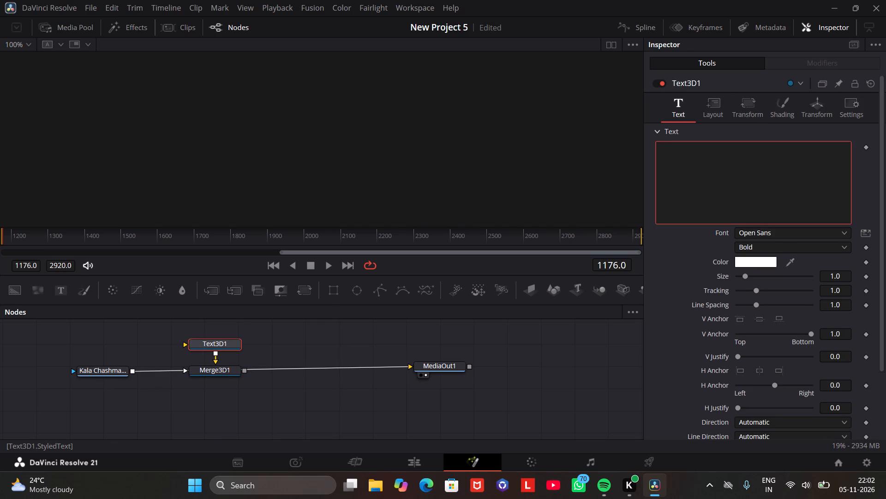
pyautogui.write('KAA')
pyautogui.write('LA')
pyautogui.press('space')
pyautogui.press('Return')
pyautogui.write('CHASMA')
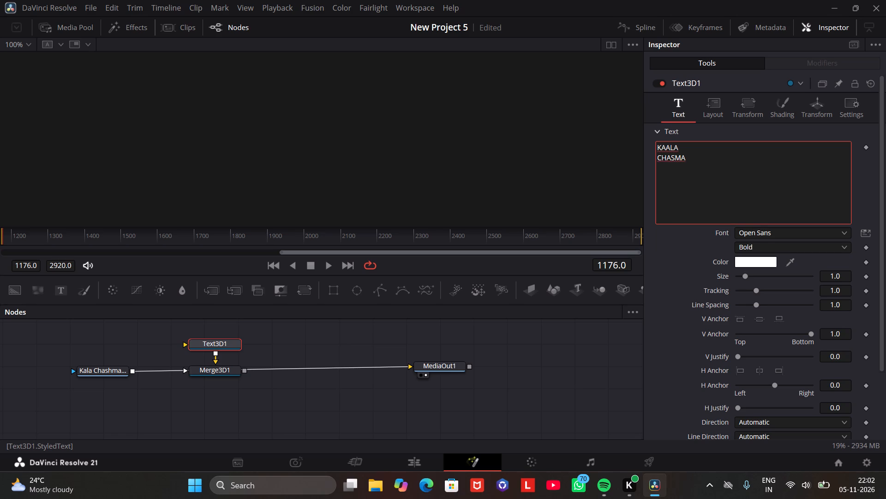
pyautogui.press('space')
# Scrub and play the composition from frame 1176 to check the 3D text, and inspect the Kala Chashma media and Text3D1 nodes.
pyautogui.moveTo(3, 242); pyautogui.dragTo(380, 240)
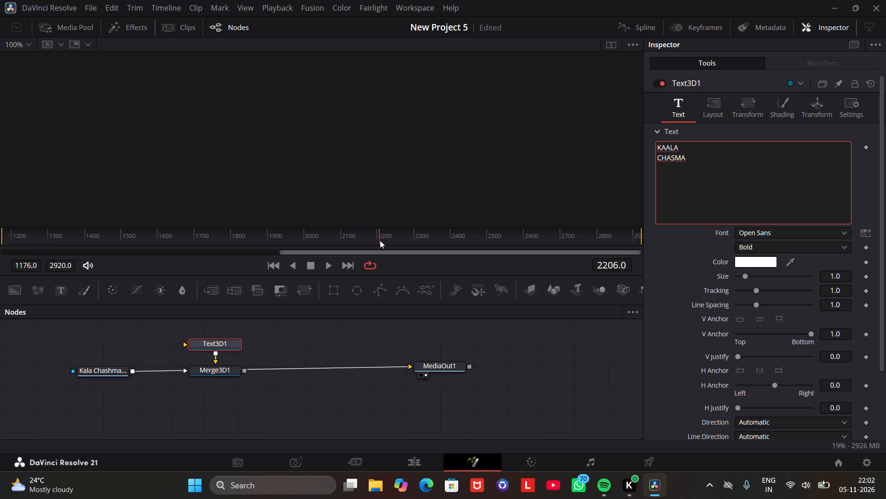
pyautogui.moveTo(380, 240); pyautogui.dragTo(0, 312)
pyautogui.click(330, 265)
pyautogui.click(314, 264)
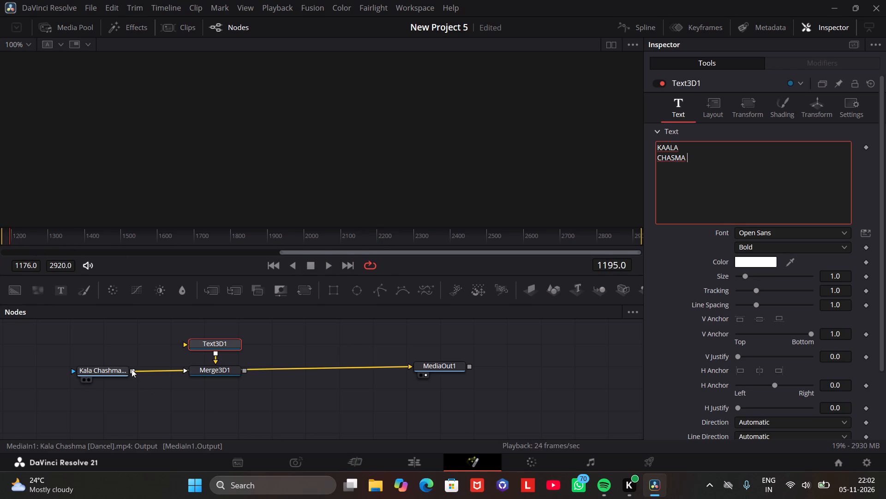
pyautogui.click(109, 369)
pyautogui.click(109, 369)
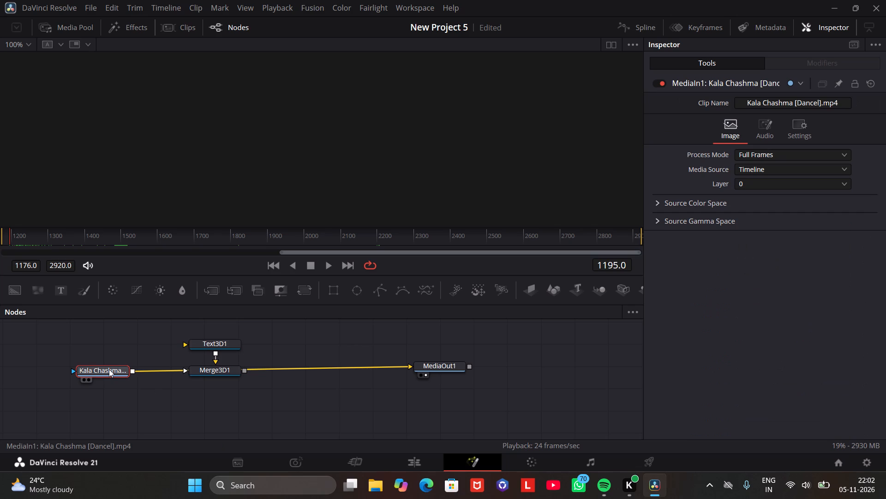
pyautogui.click(221, 340)
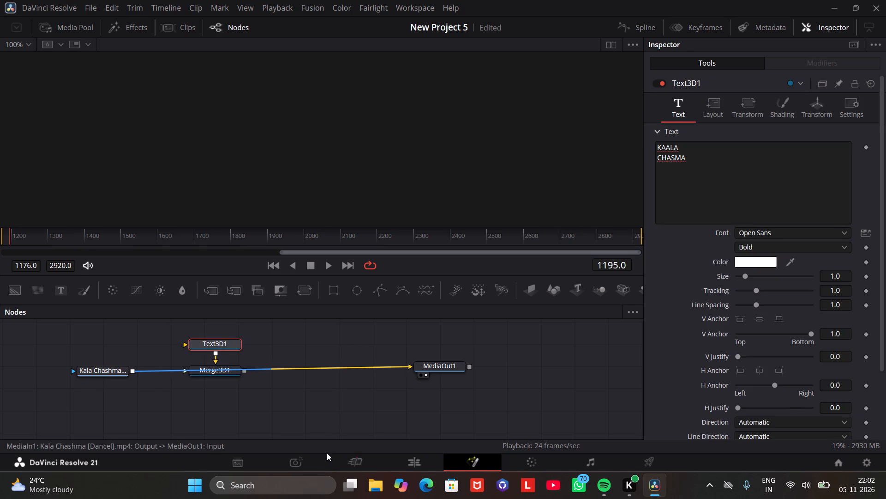
# Switch to the Cut page and play the timeline from about 01:00:47:21 across the cut into the last clip.
pyautogui.click(351, 462)
pyautogui.moveTo(444, 237); pyautogui.dragTo(432, 242)
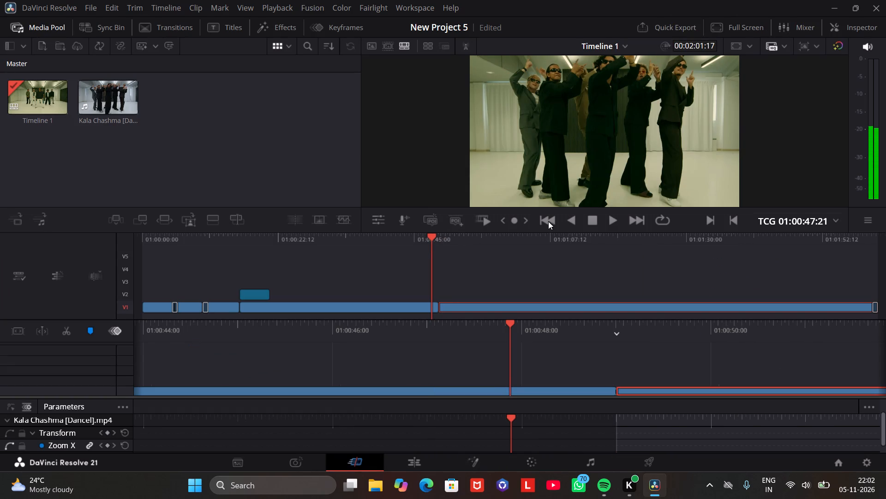
pyautogui.click(607, 215)
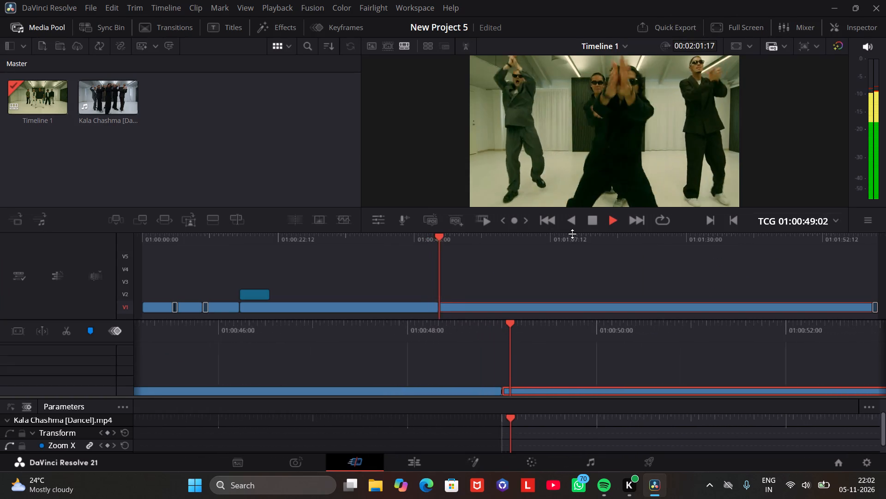
pyautogui.click(591, 222)
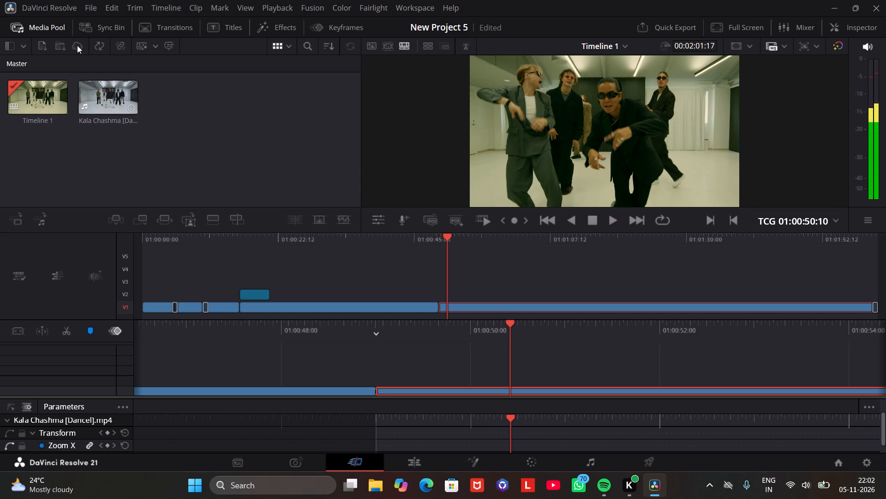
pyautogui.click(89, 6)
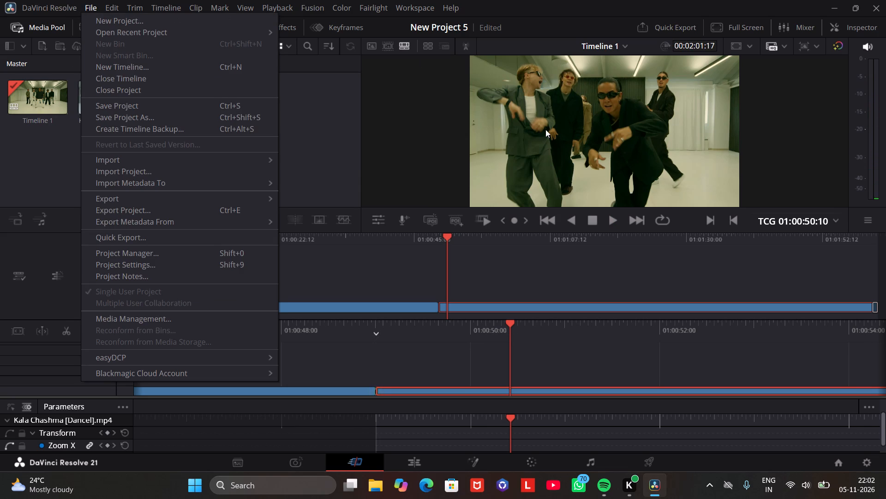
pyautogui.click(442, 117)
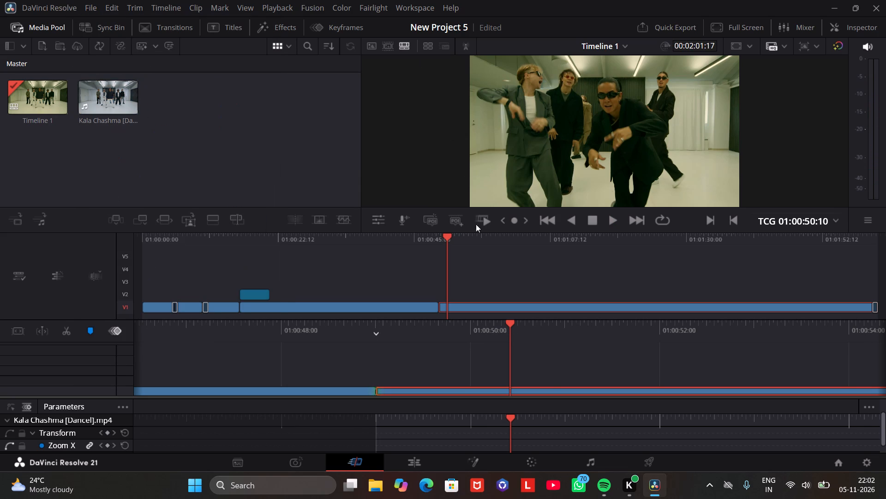
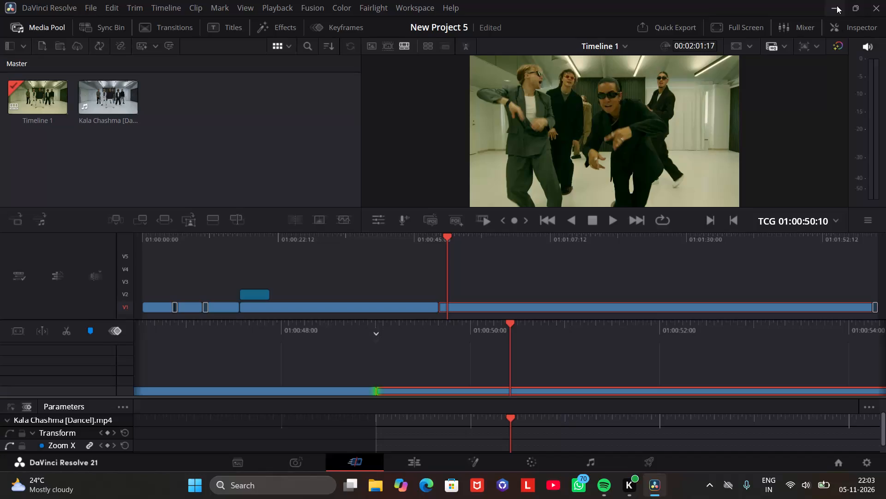
# Show the audio mixer, switch to the Fairlight page and move the playhead to the start of Timeline 1.
pyautogui.click(806, 24)
pyautogui.click(594, 462)
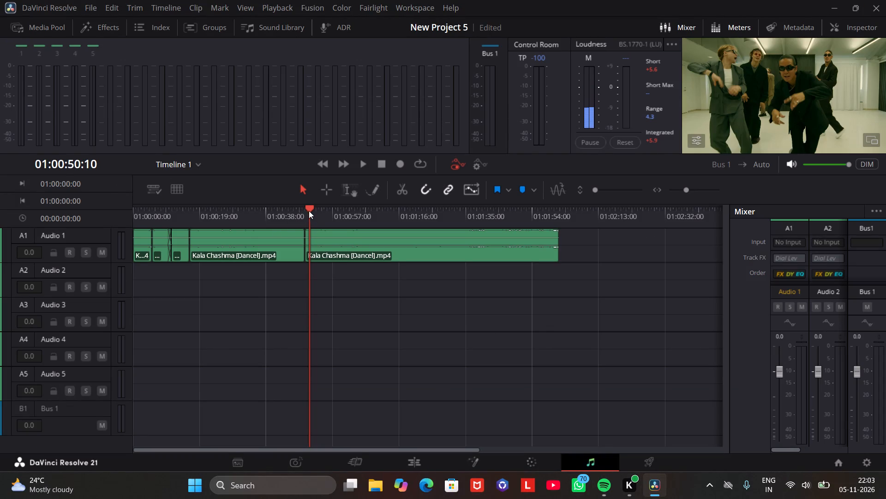
pyautogui.moveTo(308, 209); pyautogui.dragTo(122, 267)
pyautogui.click(146, 249)
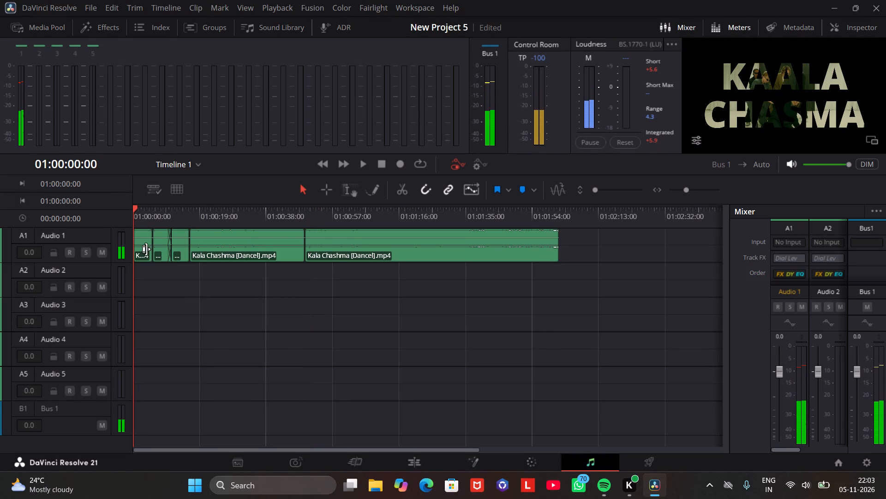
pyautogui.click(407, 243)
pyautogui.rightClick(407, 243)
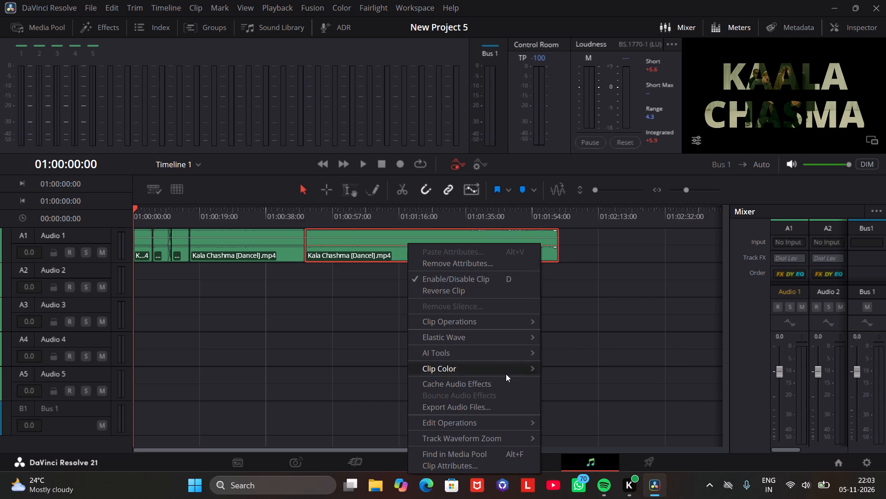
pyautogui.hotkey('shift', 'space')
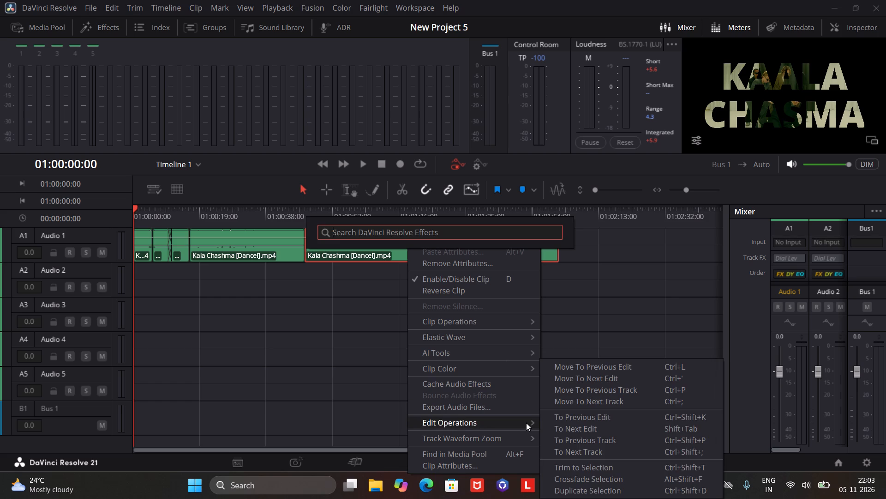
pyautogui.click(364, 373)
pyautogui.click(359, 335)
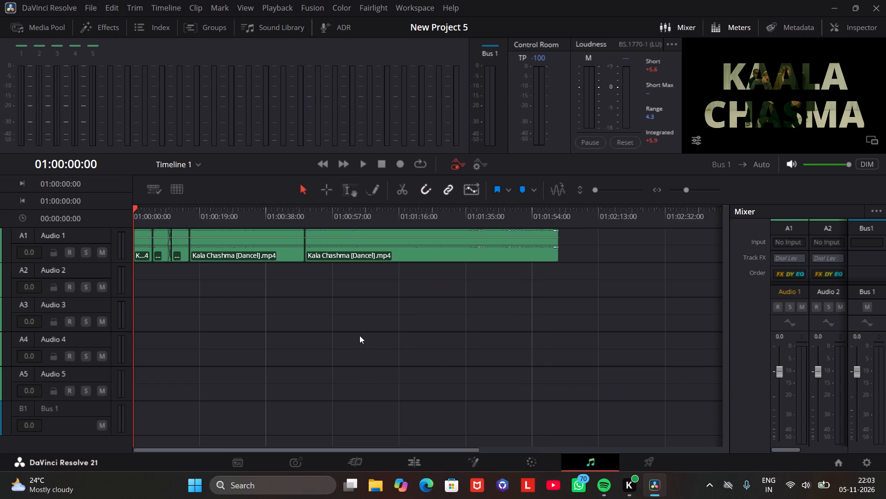
# Search the DaVinci Resolve audio effects for H, MA and M.
pyautogui.hotkey('shift', 'space')
pyautogui.press('h')
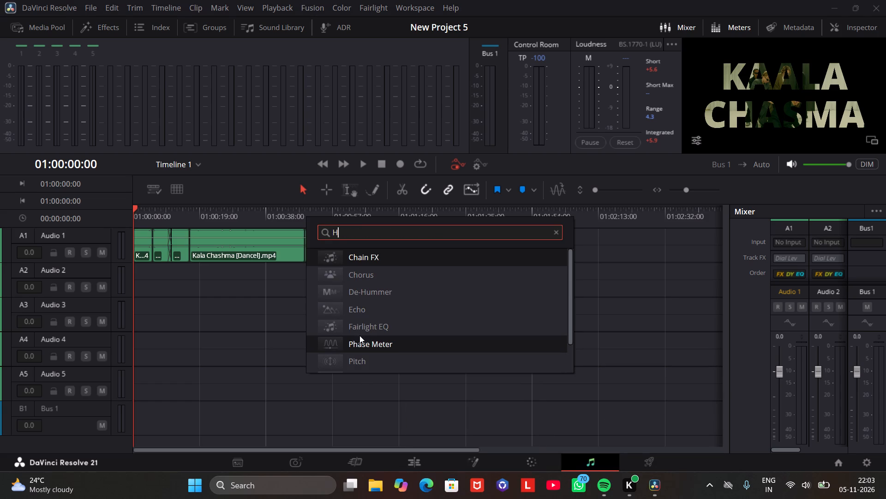
pyautogui.press('BackSpace')
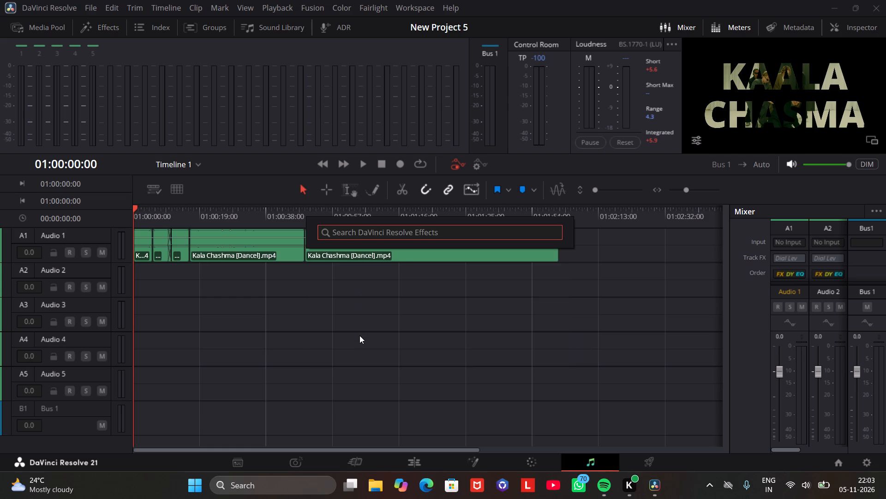
pyautogui.write('MA')
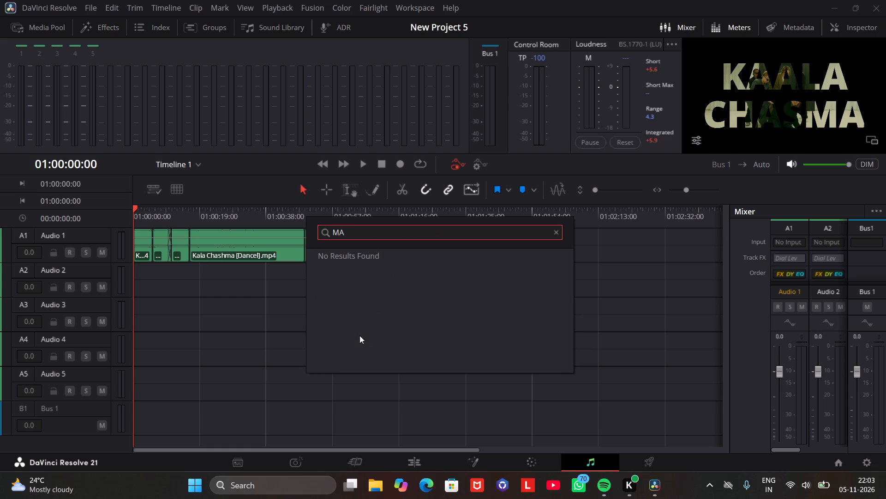
pyautogui.press('BackSpace')
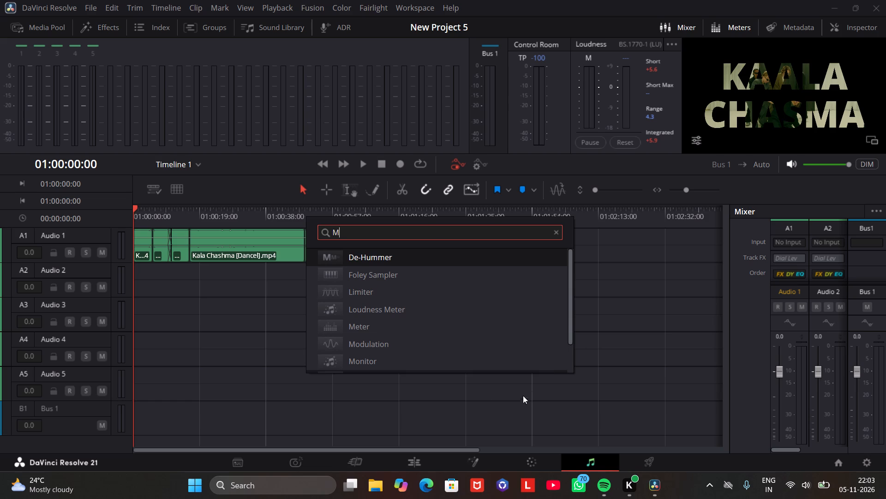
pyautogui.click(702, 341)
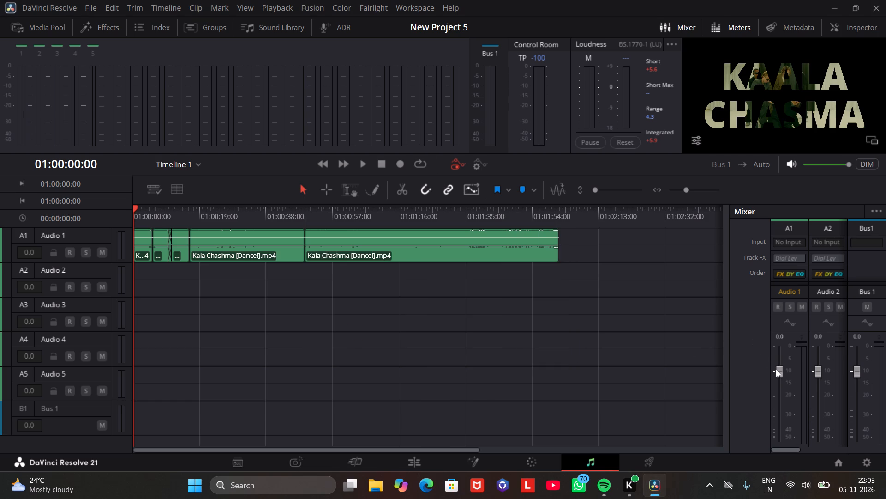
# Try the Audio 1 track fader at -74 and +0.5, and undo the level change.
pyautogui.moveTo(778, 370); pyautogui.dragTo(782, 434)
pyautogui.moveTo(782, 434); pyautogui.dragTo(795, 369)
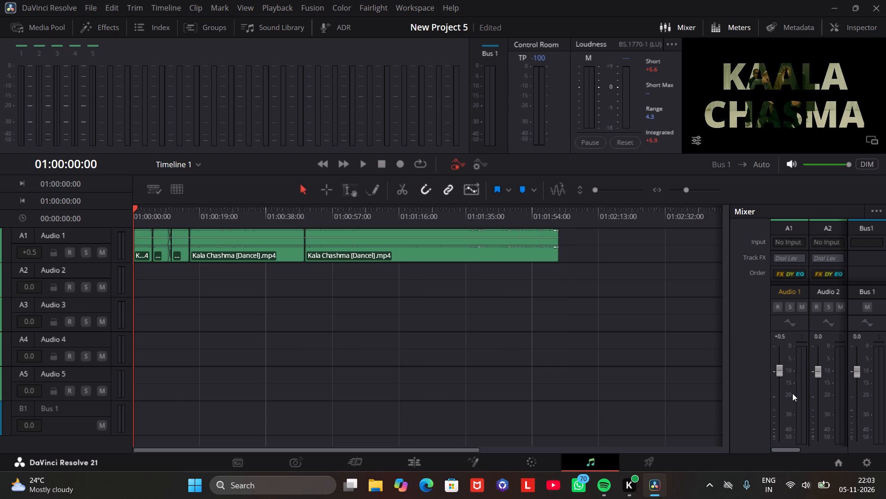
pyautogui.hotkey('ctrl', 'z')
# Browse the Fairlight FX, including Delay, De-Hummer and De-Esser, and the audio cross-fade transitions in the effects library.
pyautogui.click(112, 24)
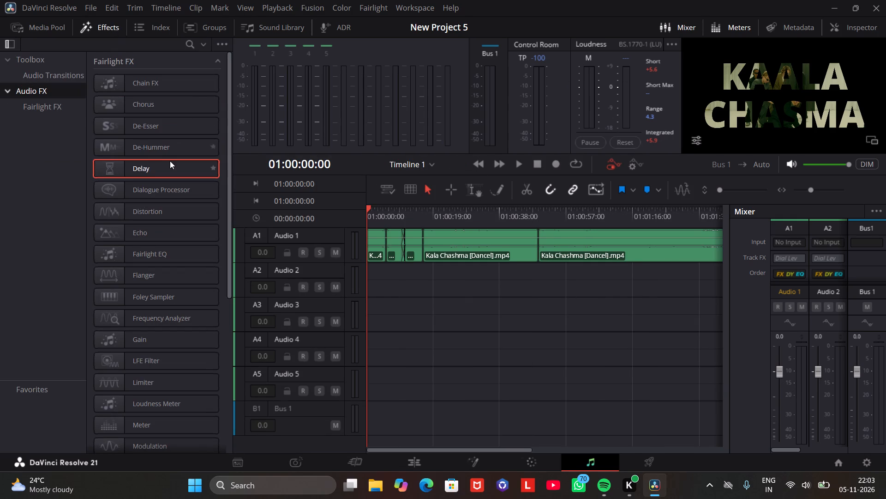
pyautogui.click(158, 170)
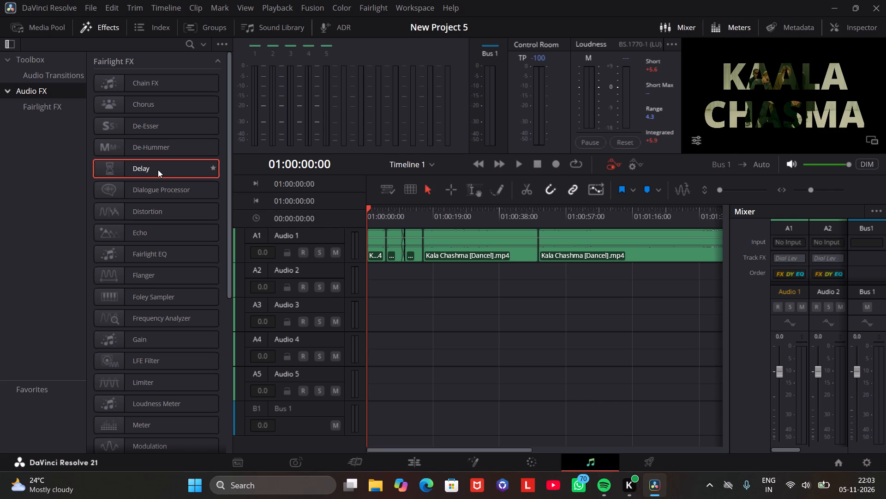
pyautogui.click(158, 170)
pyautogui.click(149, 153)
pyautogui.click(144, 130)
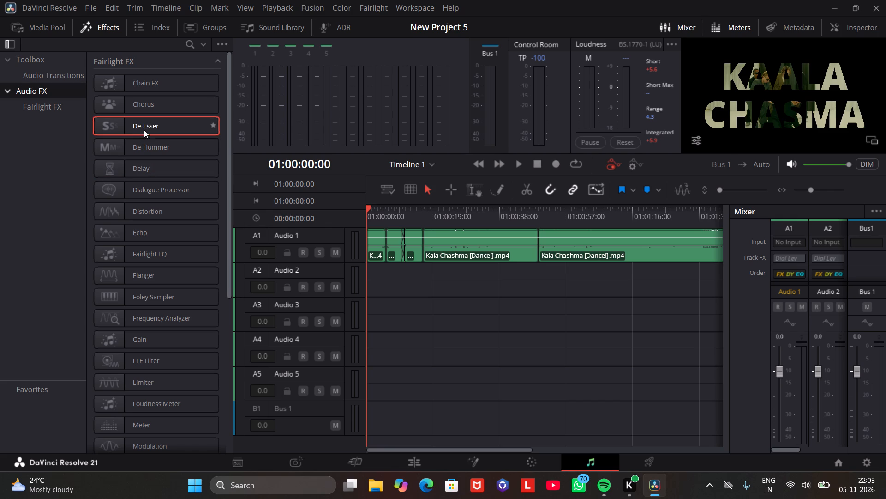
pyautogui.click(75, 76)
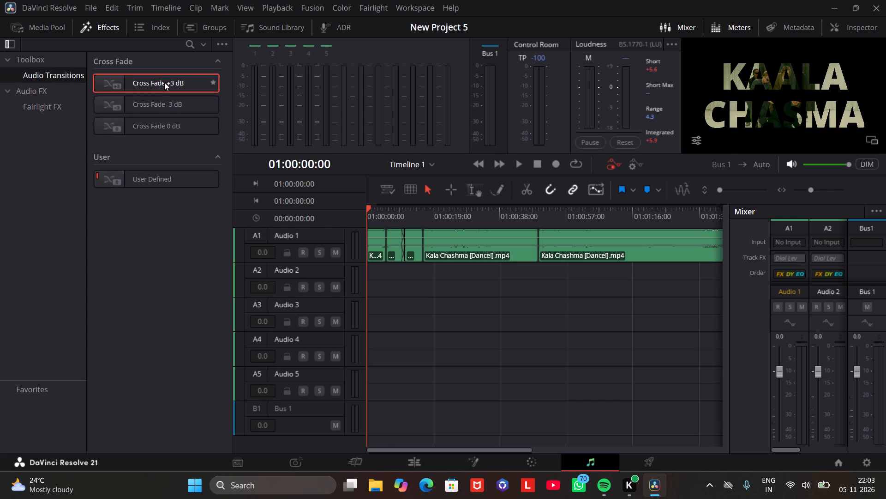
pyautogui.click(445, 304)
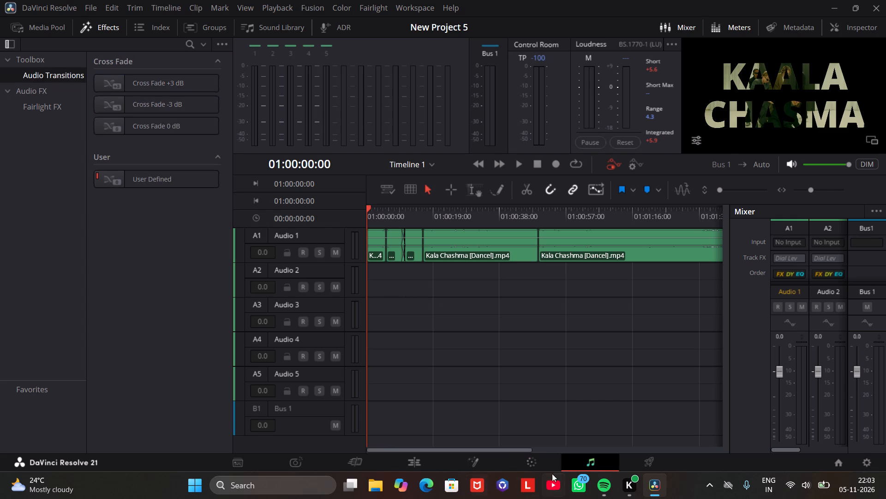
# Look over the render settings on the Deliver page and the first clip's node composition on the Fusion page.
pyautogui.click(643, 461)
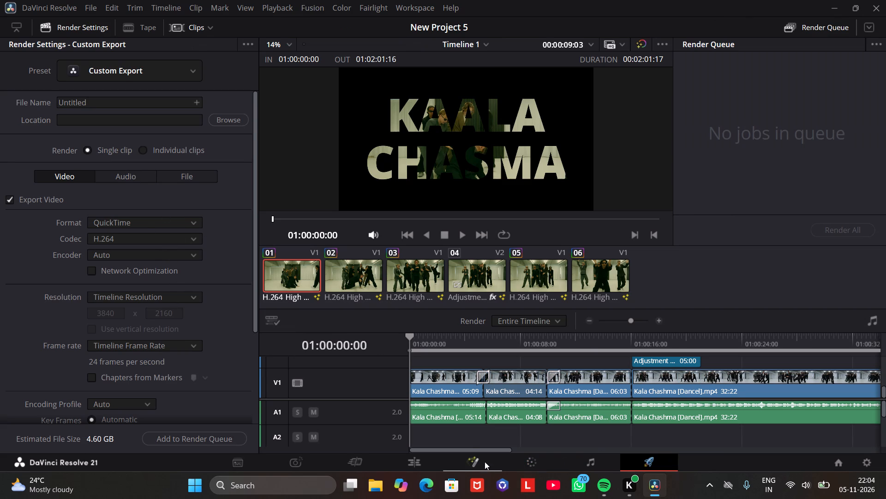
pyautogui.click(464, 464)
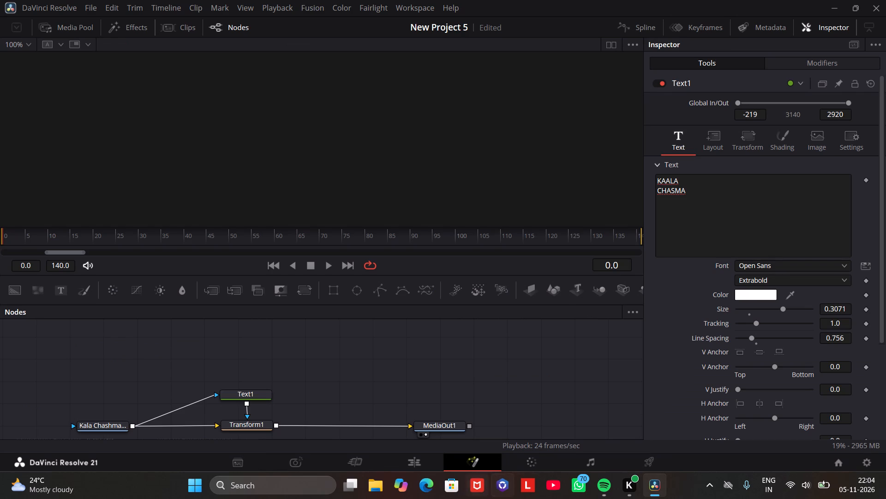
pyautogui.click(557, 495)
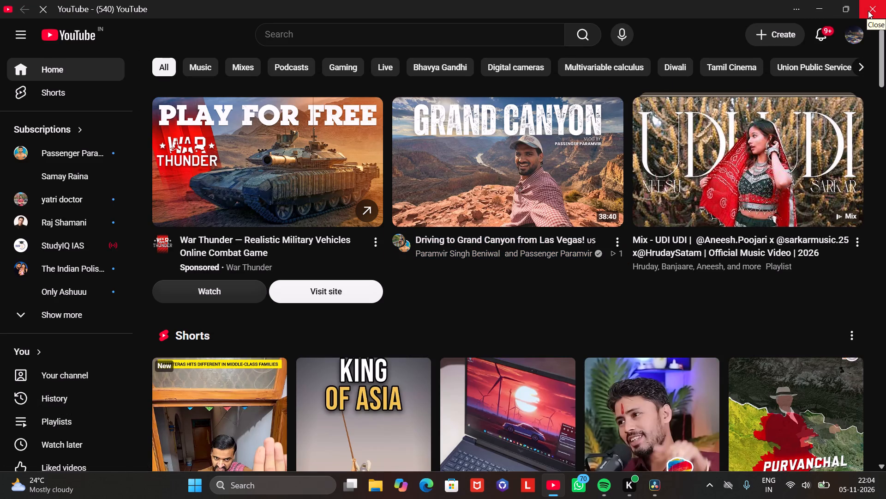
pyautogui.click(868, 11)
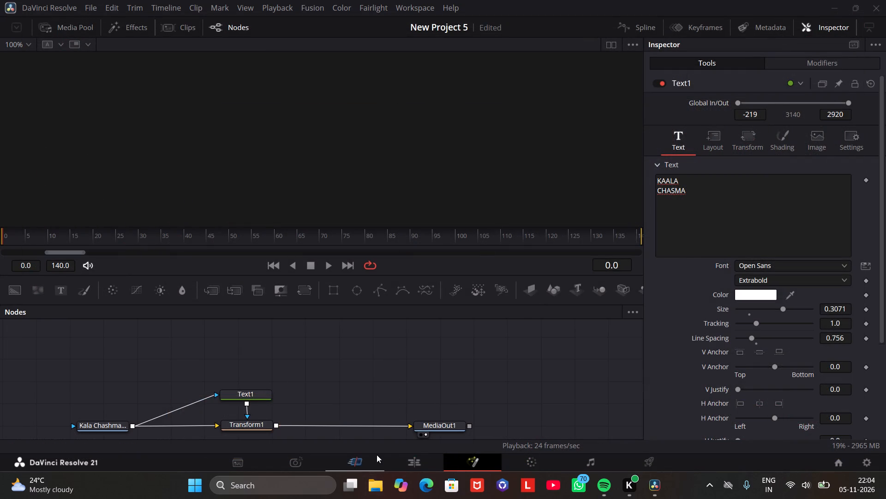
# Return to the Cut page and move the playhead to 01:00:00:02.
pyautogui.click(357, 459)
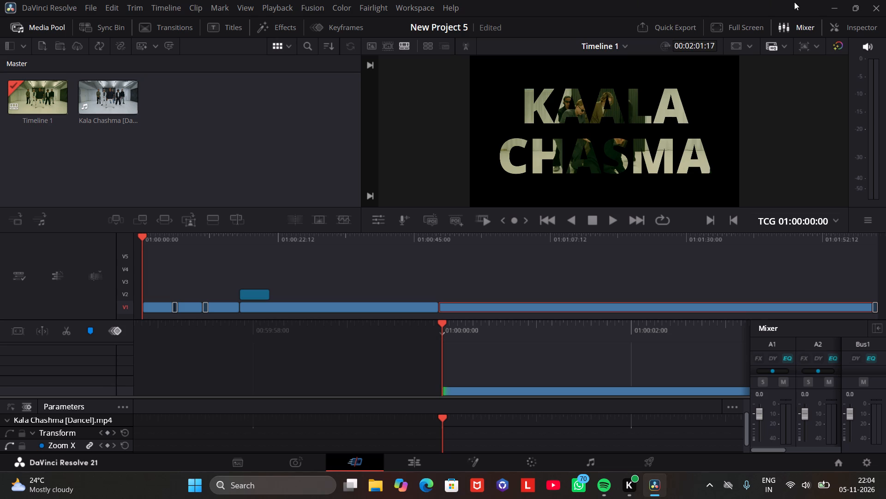
pyautogui.moveTo(443, 322); pyautogui.dragTo(431, 336)
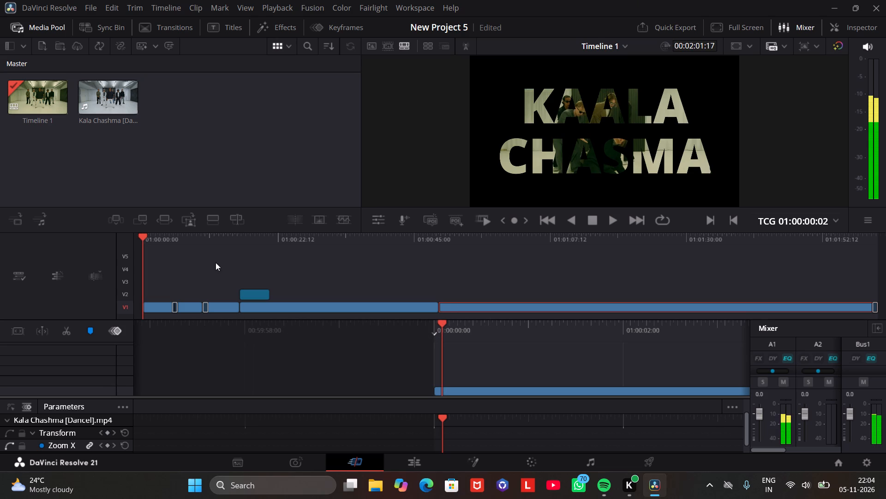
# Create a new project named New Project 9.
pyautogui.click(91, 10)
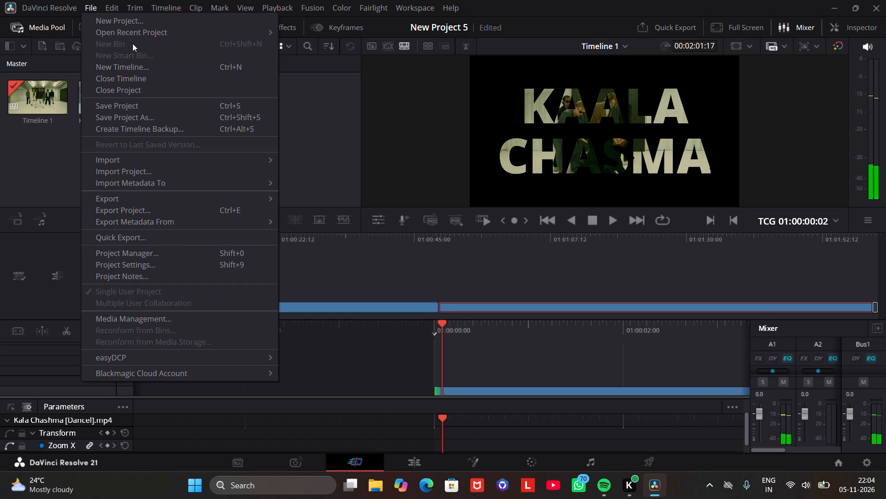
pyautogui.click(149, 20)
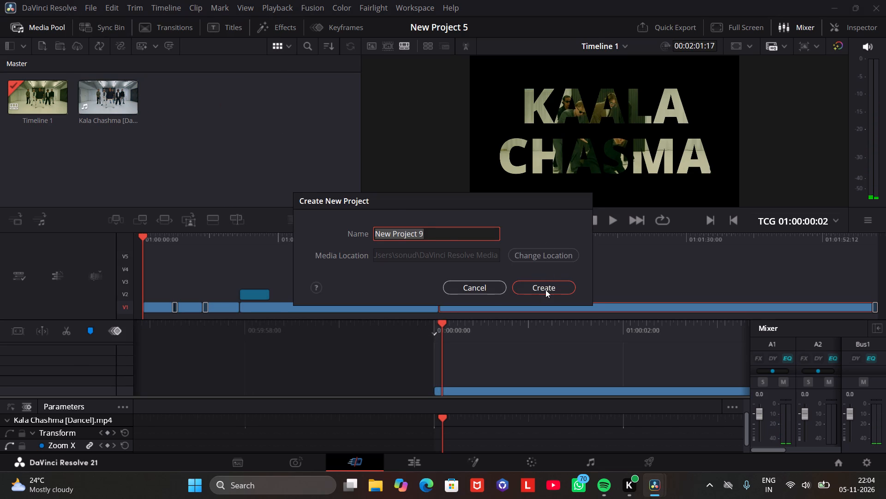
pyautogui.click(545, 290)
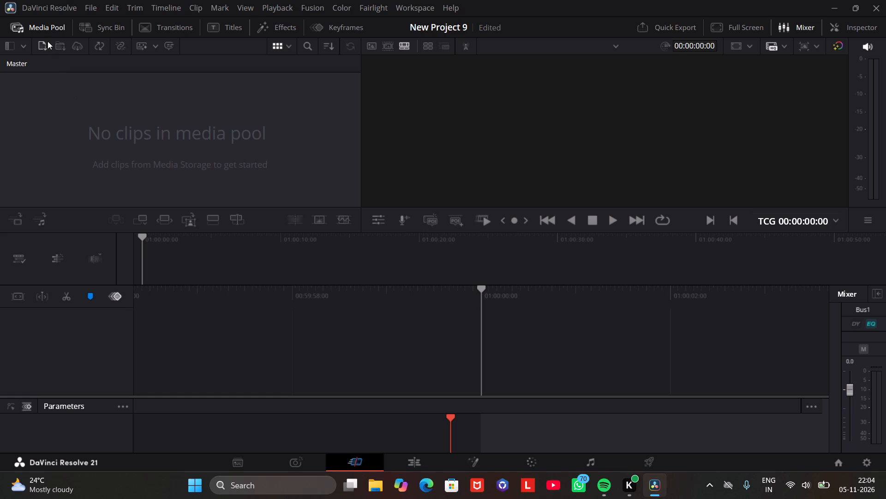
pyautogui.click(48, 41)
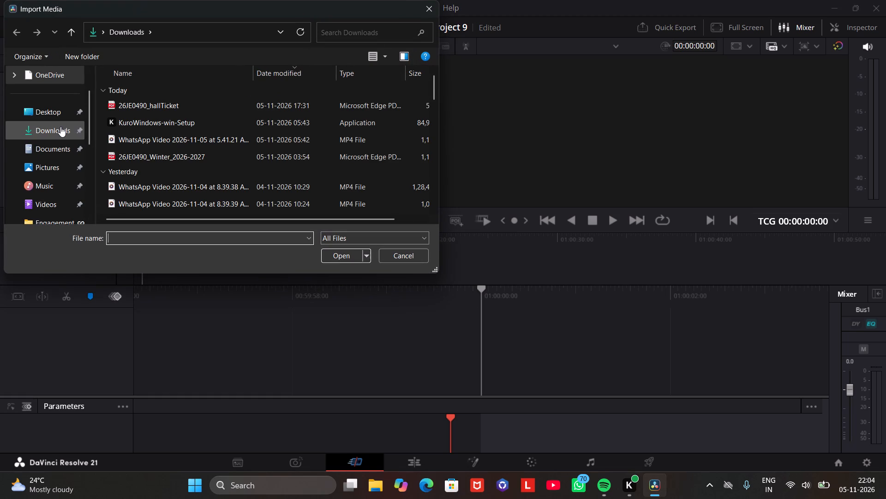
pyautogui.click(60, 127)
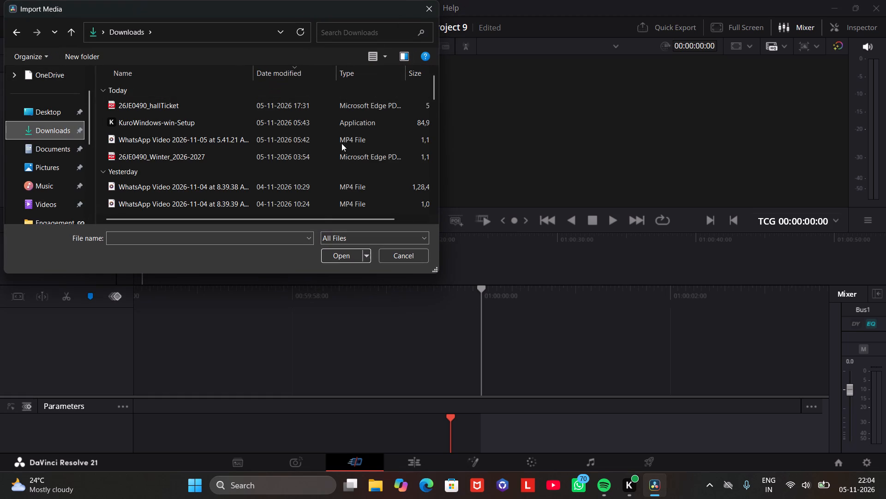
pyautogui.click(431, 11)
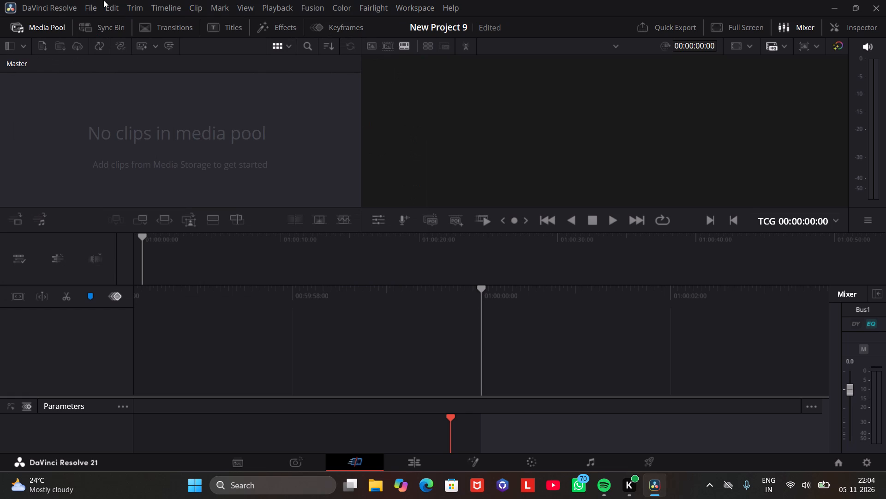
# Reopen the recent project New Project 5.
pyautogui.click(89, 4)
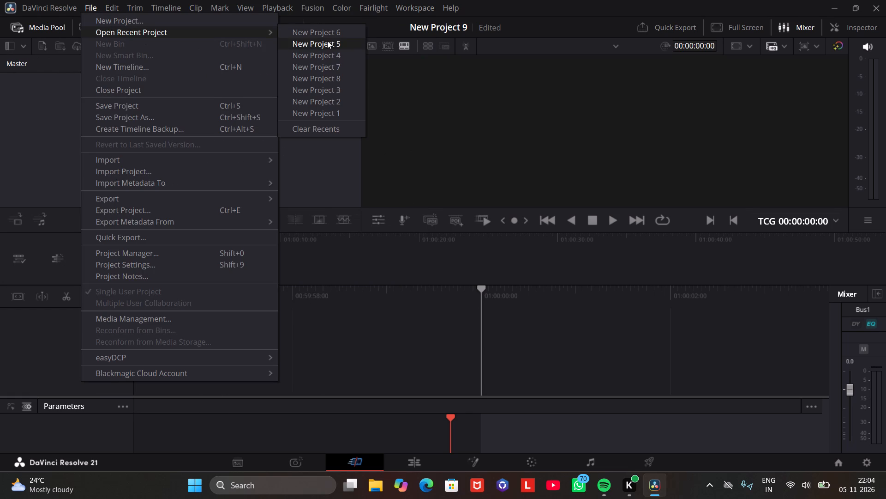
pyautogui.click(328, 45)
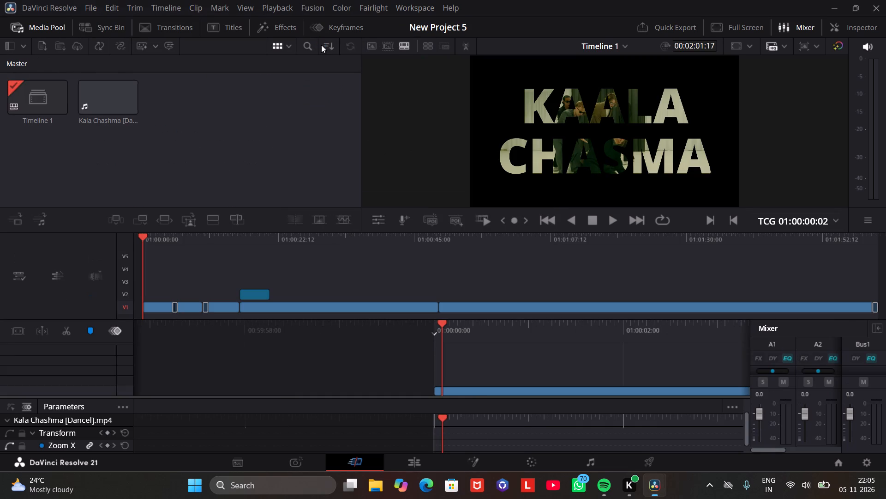
# Switch to YouTube and search for "da vinci resolve" from the search history.
pyautogui.click(551, 482)
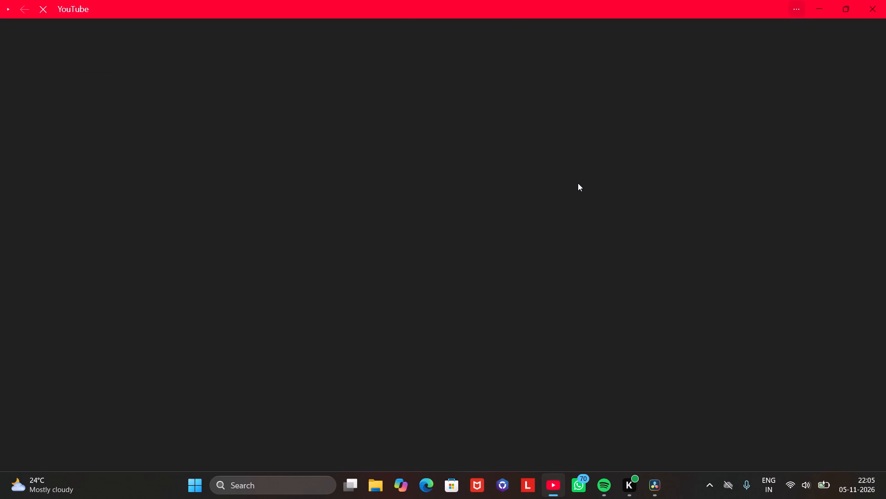
pyautogui.click(520, 41)
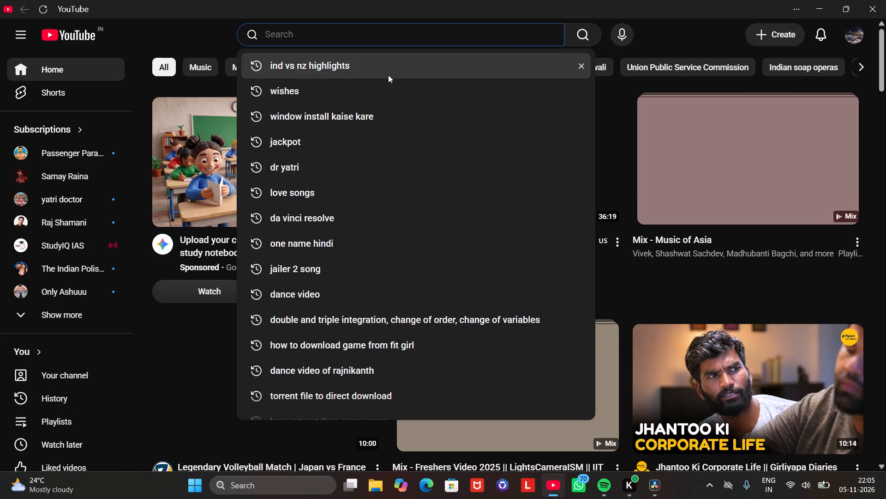
pyautogui.click(356, 218)
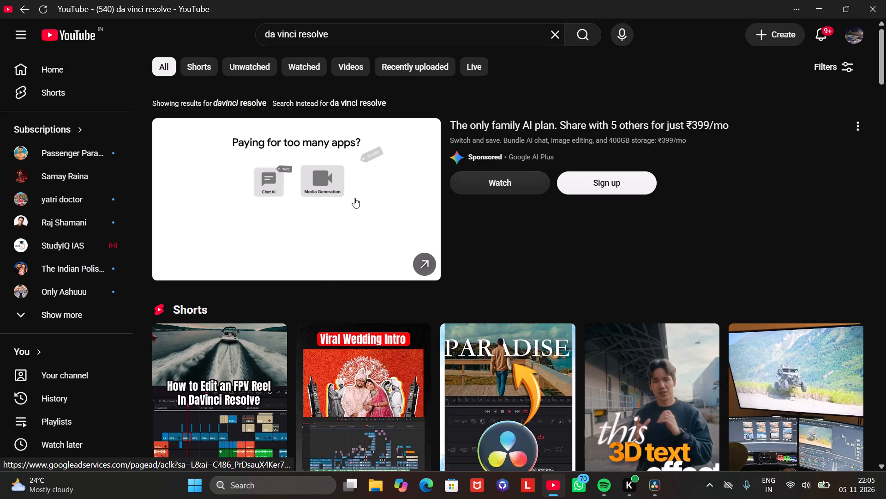
# Open the Short on the trending Indian wedding intro edit and watch it from its beginning, pausing and resuming playback.
pyautogui.click(395, 420)
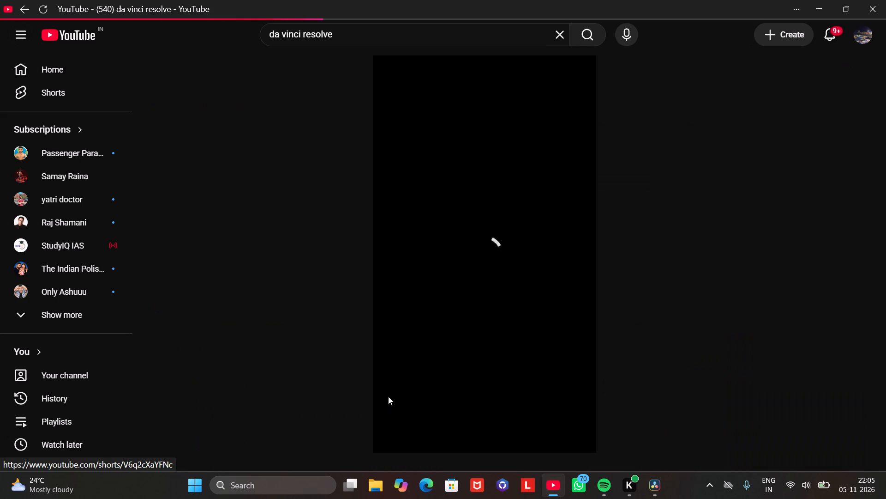
pyautogui.click(486, 336)
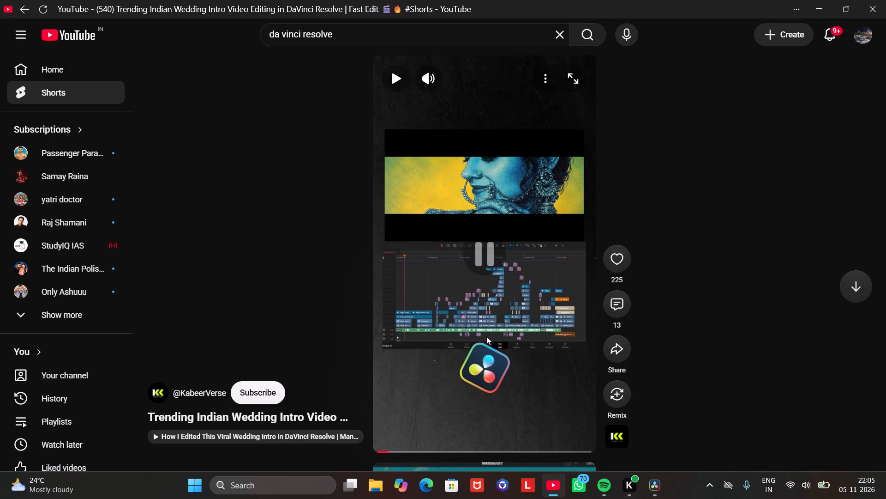
pyautogui.moveTo(390, 452); pyautogui.dragTo(364, 469)
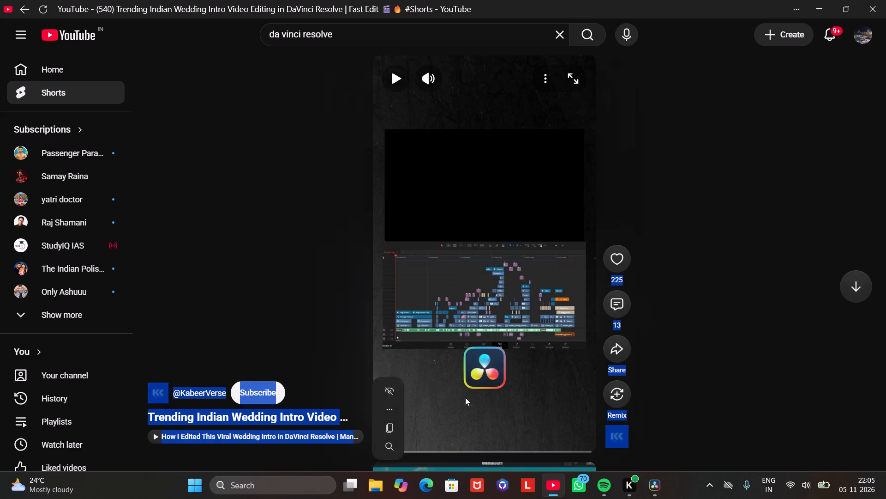
pyautogui.click(474, 383)
pyautogui.click(474, 383)
pyautogui.click(474, 383)
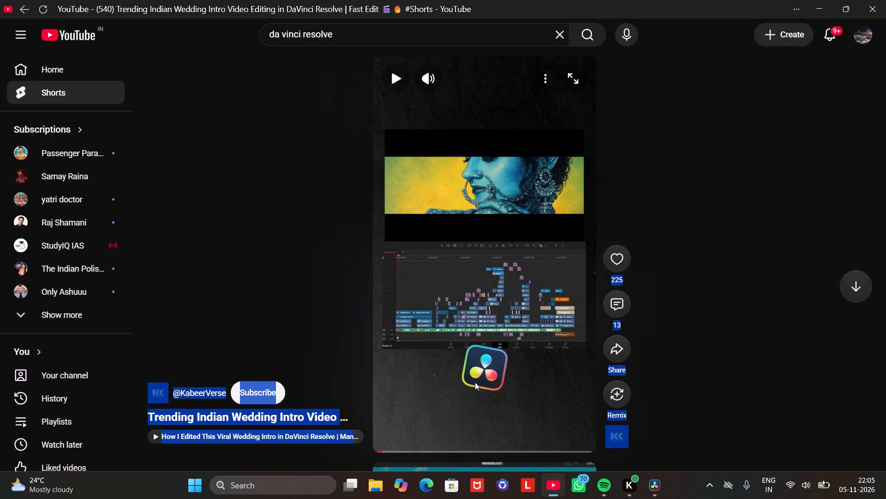
pyautogui.click(475, 382)
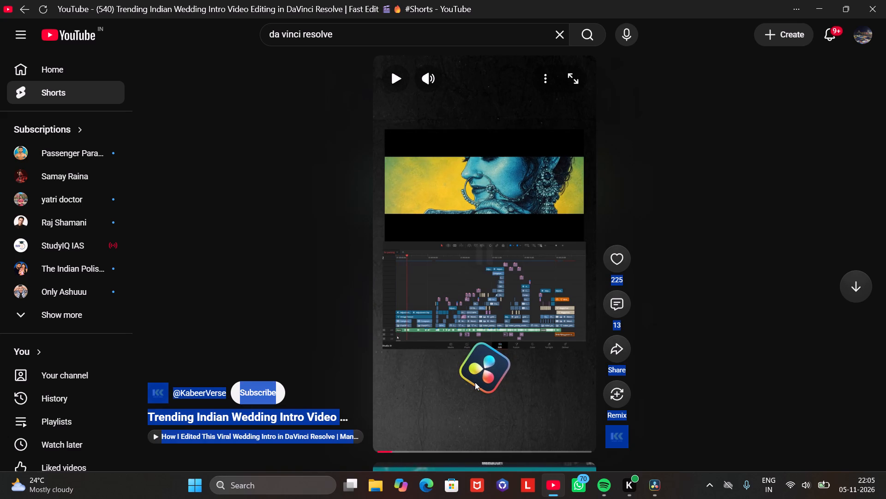
pyautogui.click(475, 382)
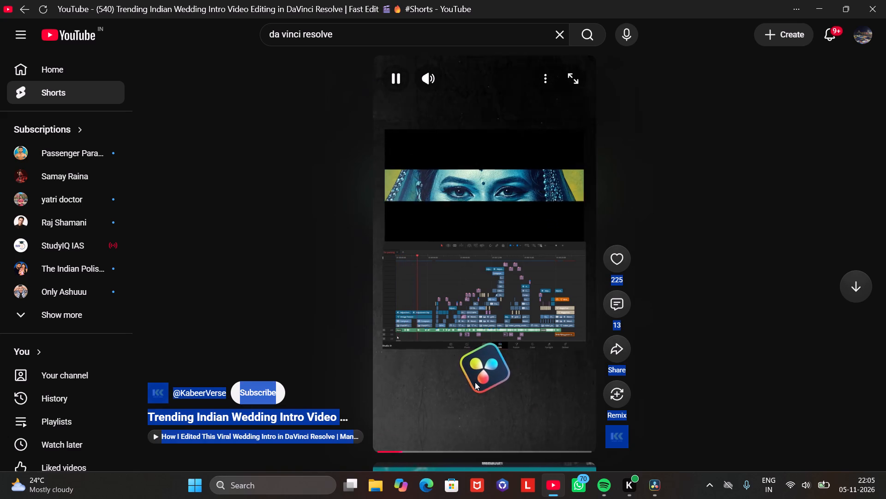
pyautogui.click(475, 382)
pyautogui.click(475, 382)
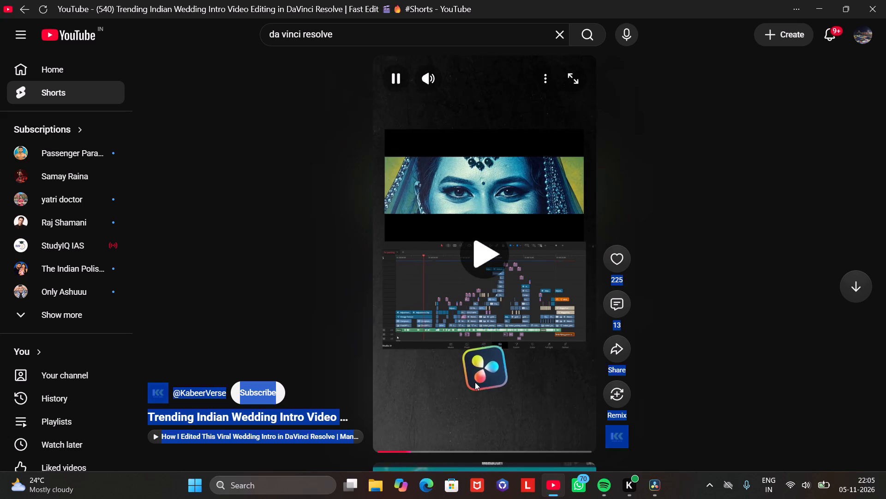
pyautogui.click(475, 382)
pyautogui.click(475, 382)
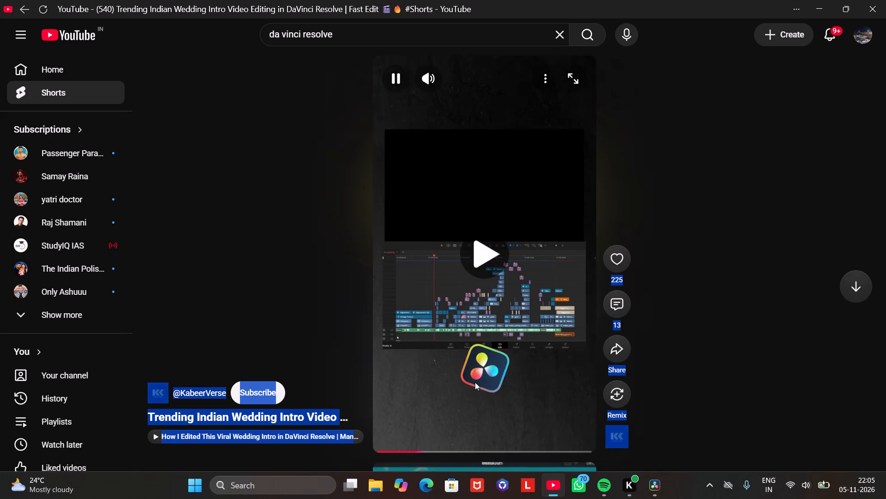
pyautogui.click(475, 382)
pyautogui.click(475, 382)
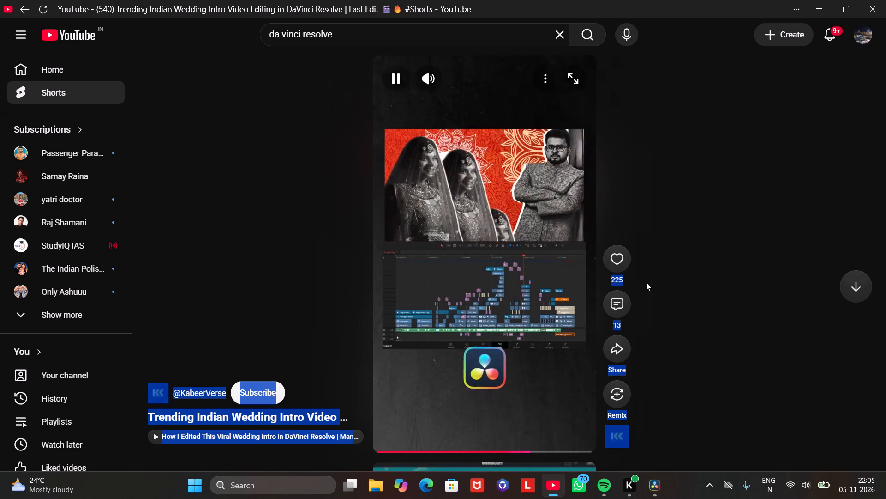
# Go through the following Shorts, watching the 3D notification effect and the cinematic 3D animation tutorial, skipping back briefly in the latter.
pyautogui.click(867, 296)
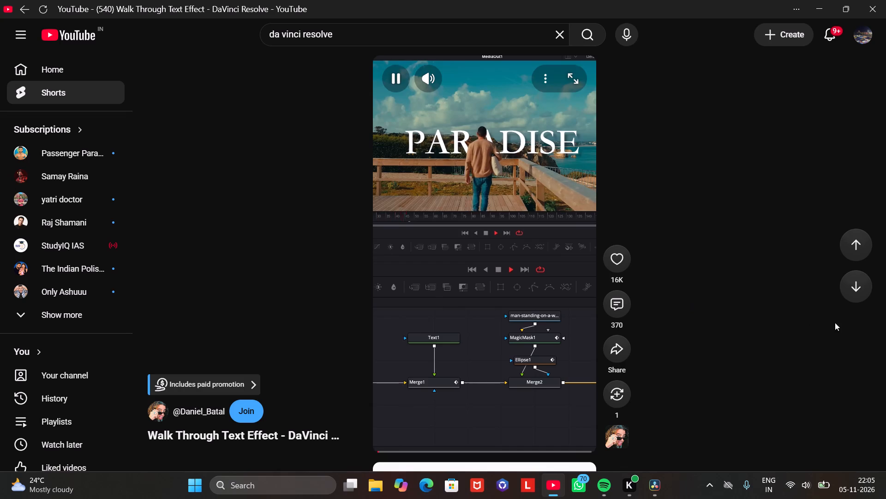
pyautogui.click(863, 295)
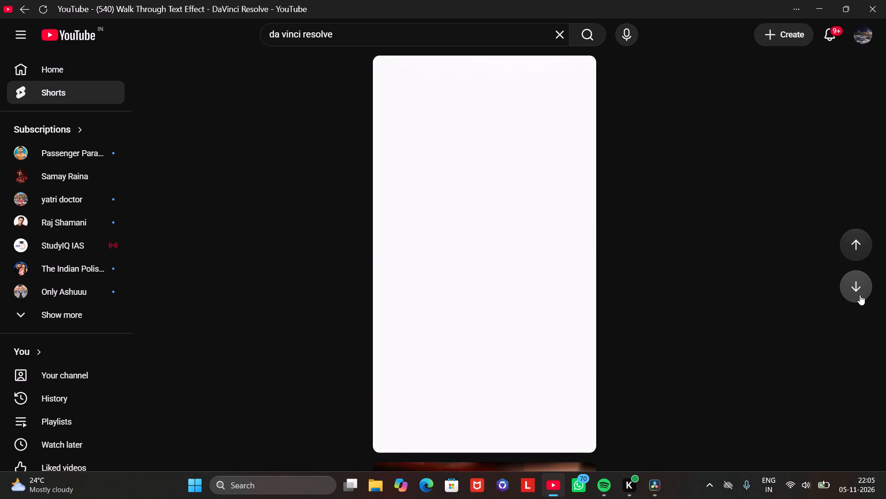
pyautogui.click(858, 287)
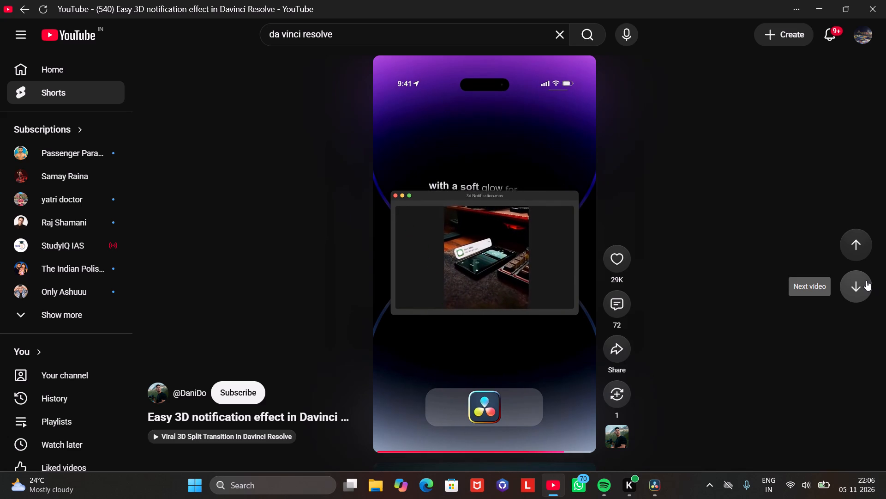
pyautogui.click(866, 280)
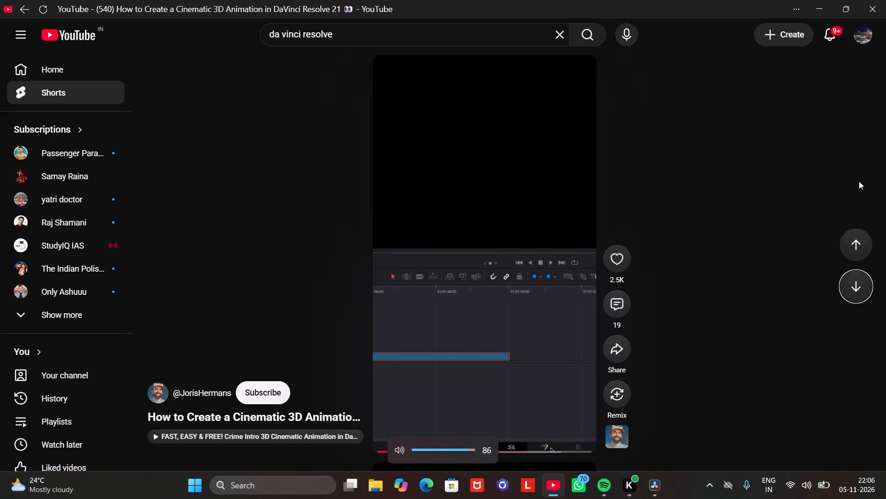
pyautogui.press('Left')
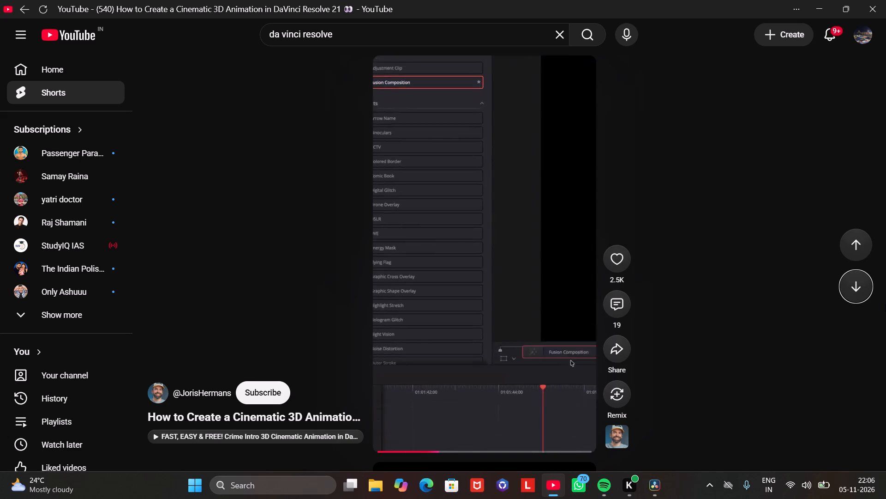